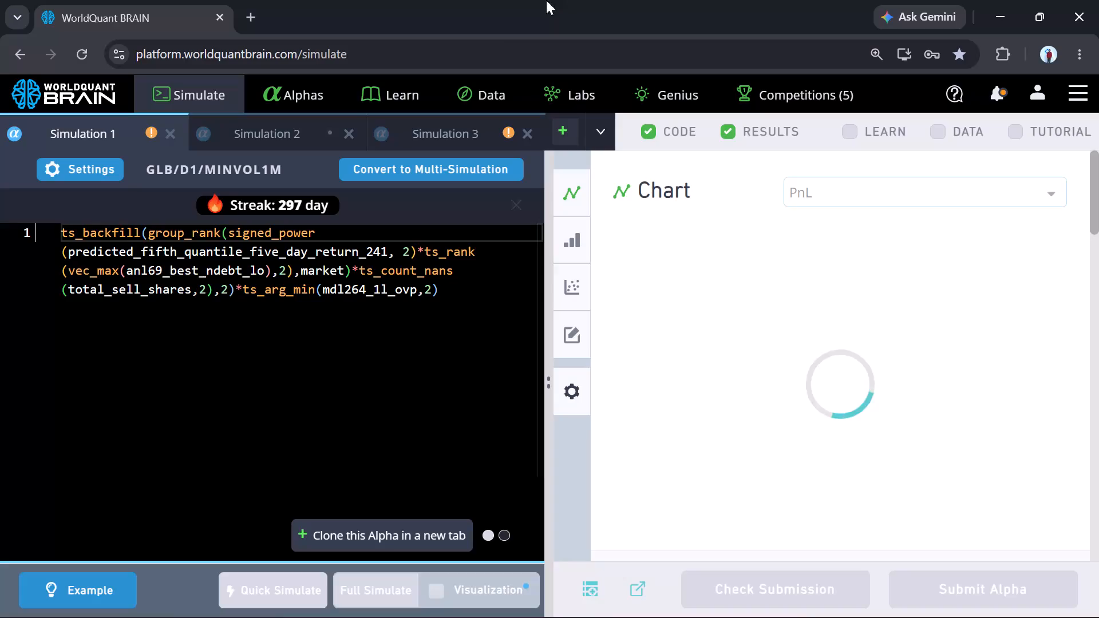
Open Simulation 3 and expand the failed checks in its IS Testing Status.
left_click(448, 128)
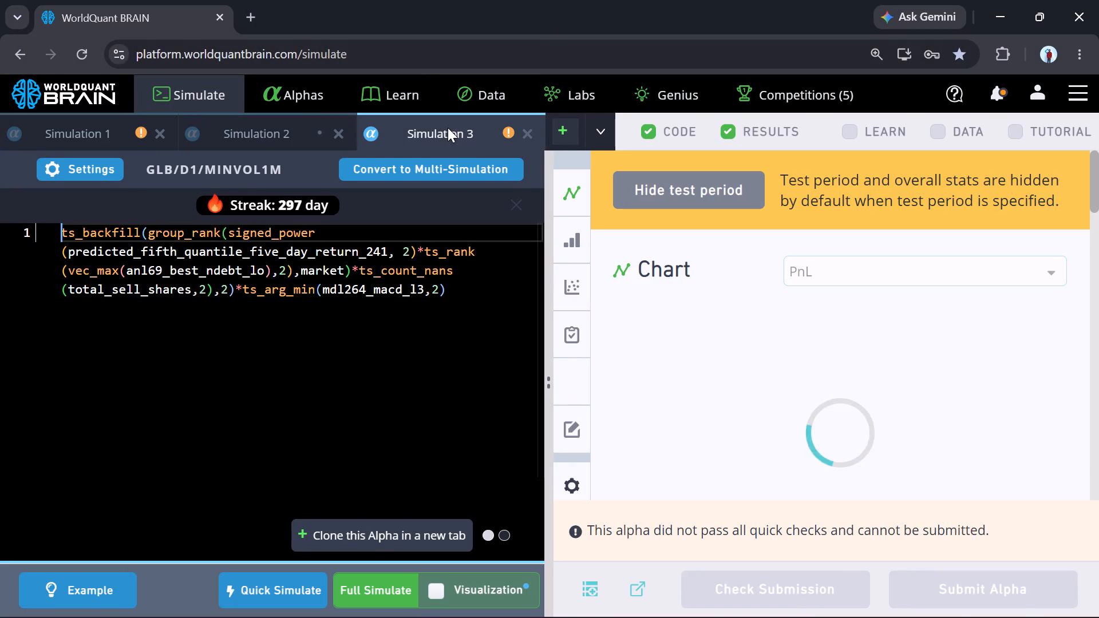
scroll(785, 451, "down", 3)
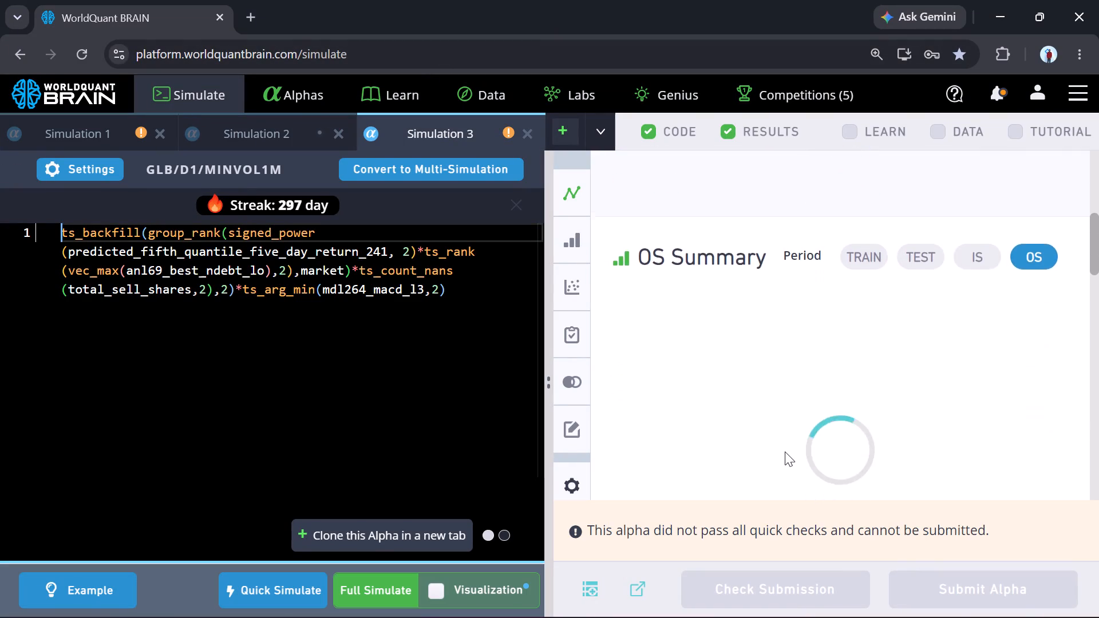
scroll(785, 451, "down", 5)
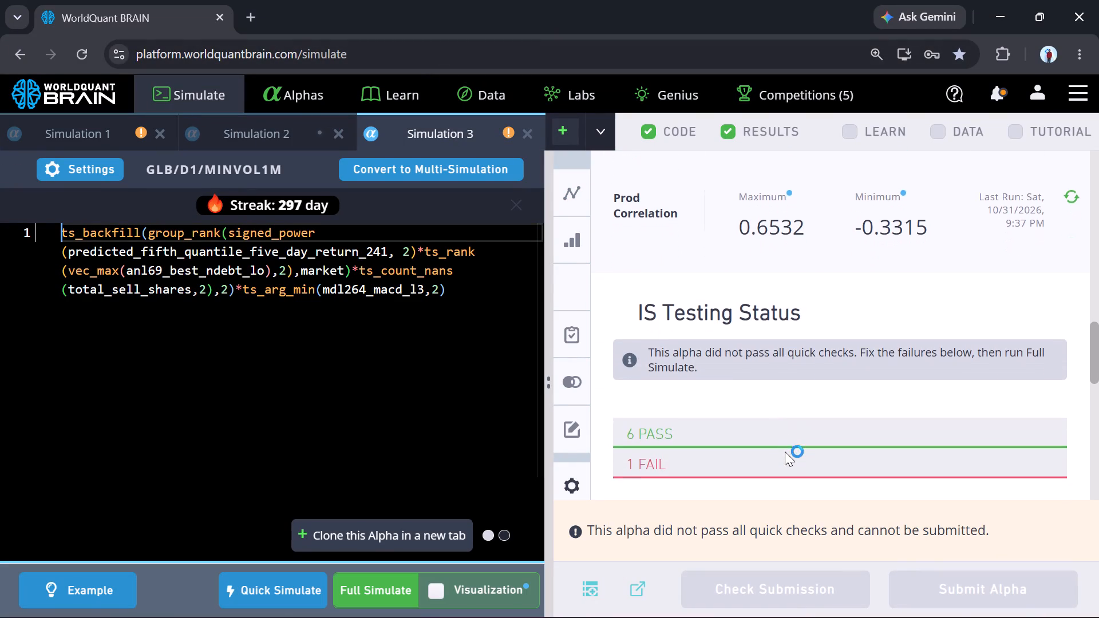
left_click(733, 451)
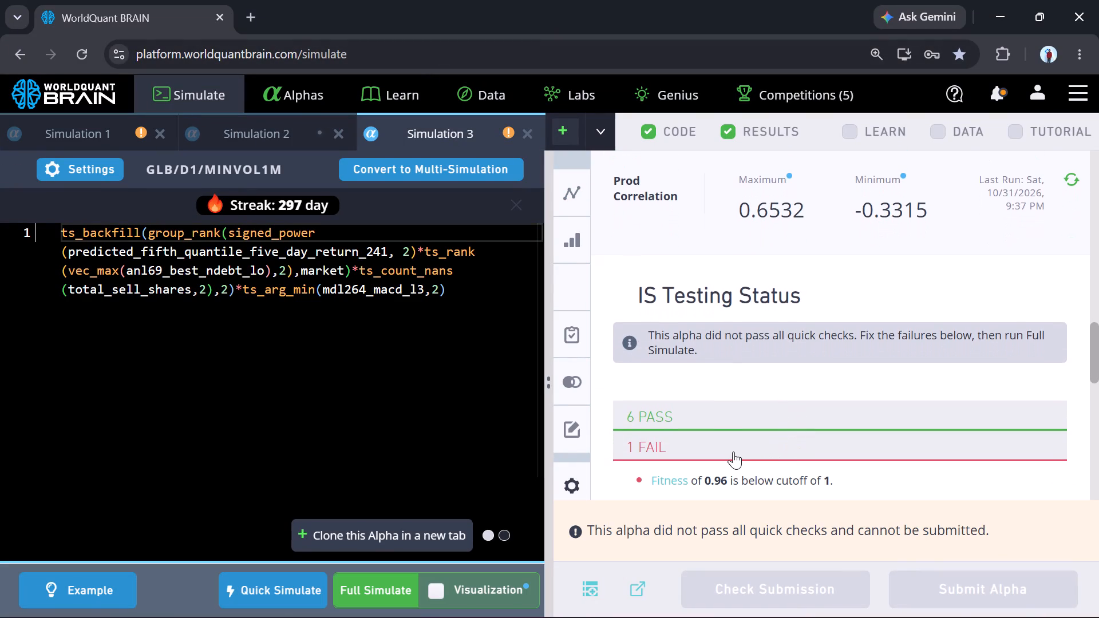
Set Simulation 3's decay to 15, apply the settings and start a quick simulation.
left_click(78, 168)
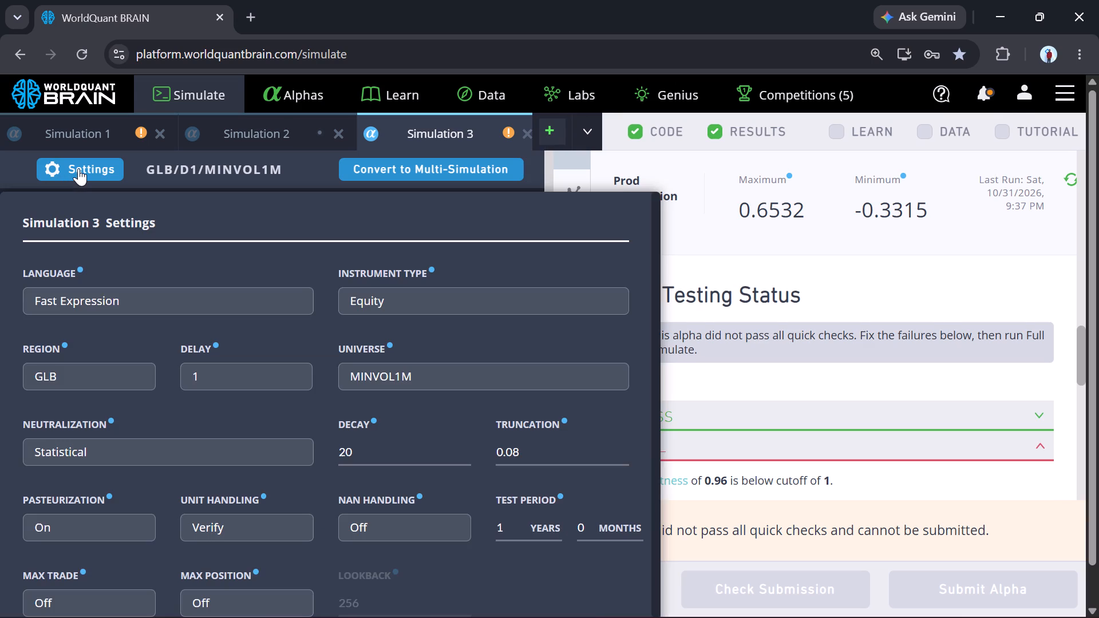
scroll(246, 391, "down", 1)
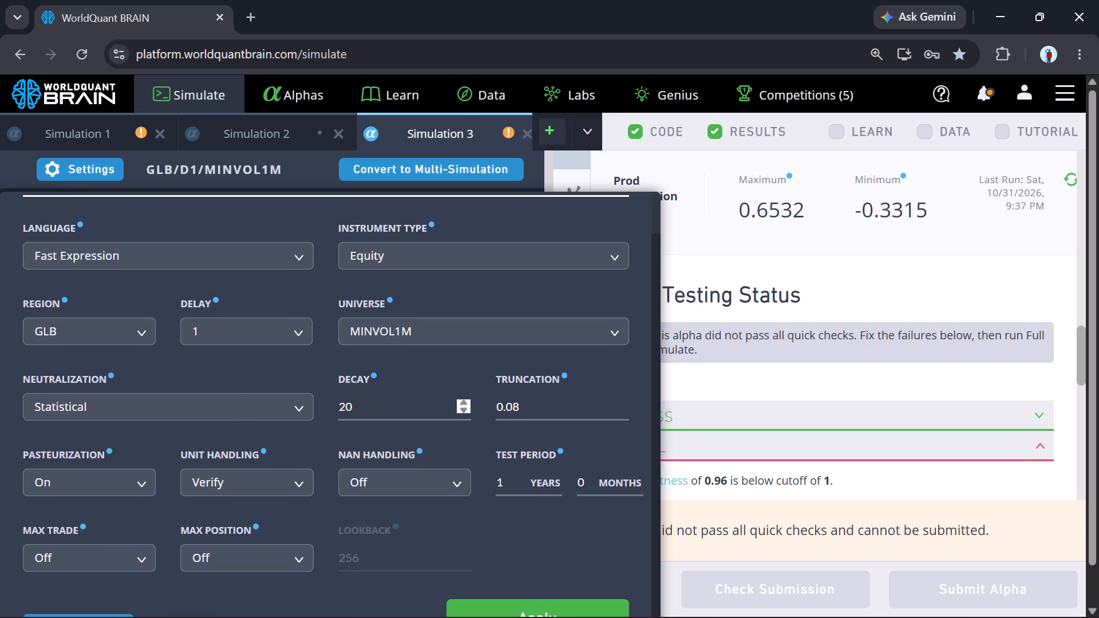
left_click(391, 412)
key("BackSpace")
key("BackSpace")
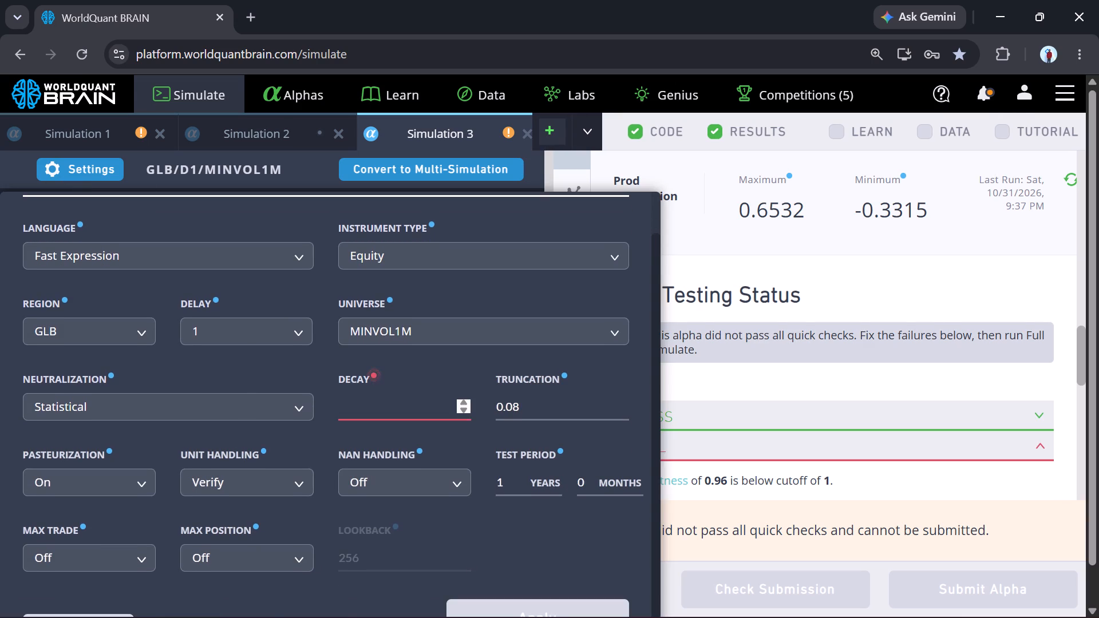
key("1")
key("5")
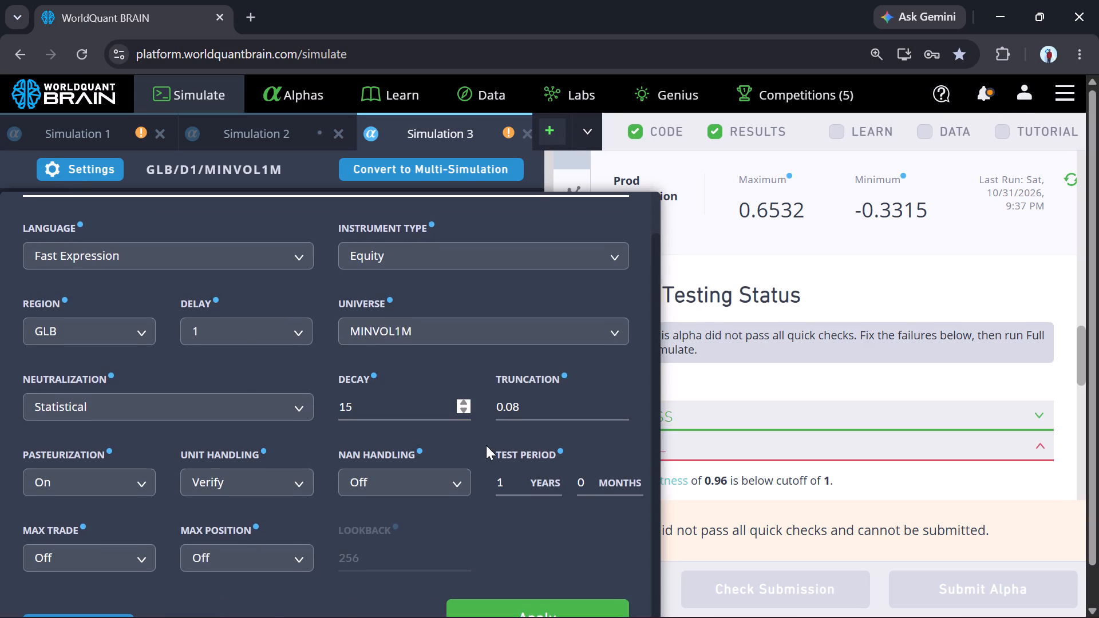
scroll(520, 553, "down", 2)
left_click(509, 575)
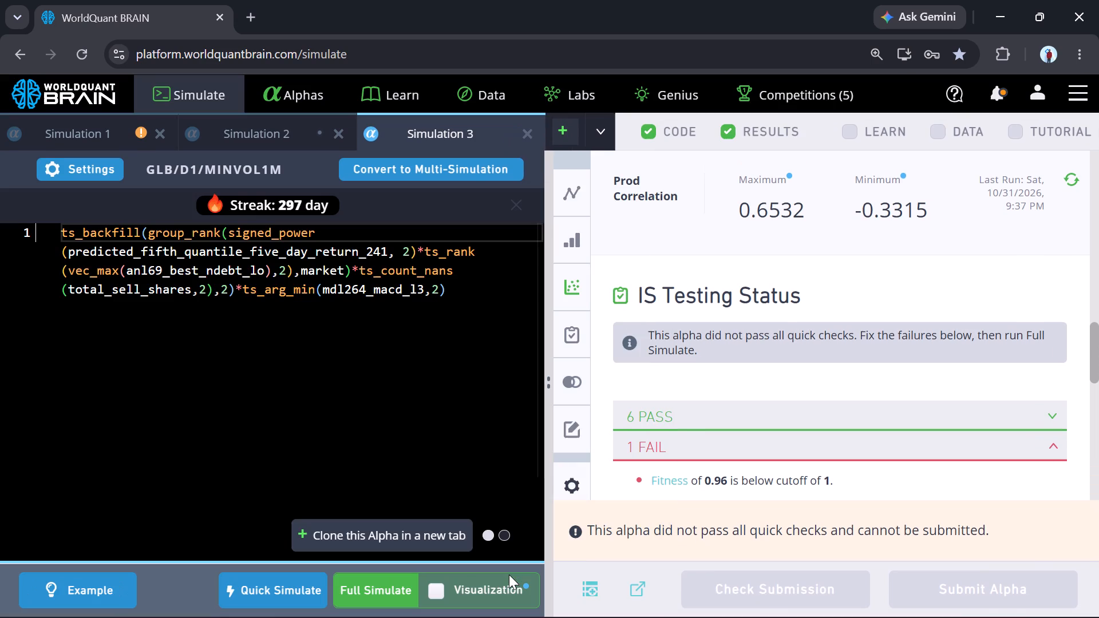
left_click(313, 586)
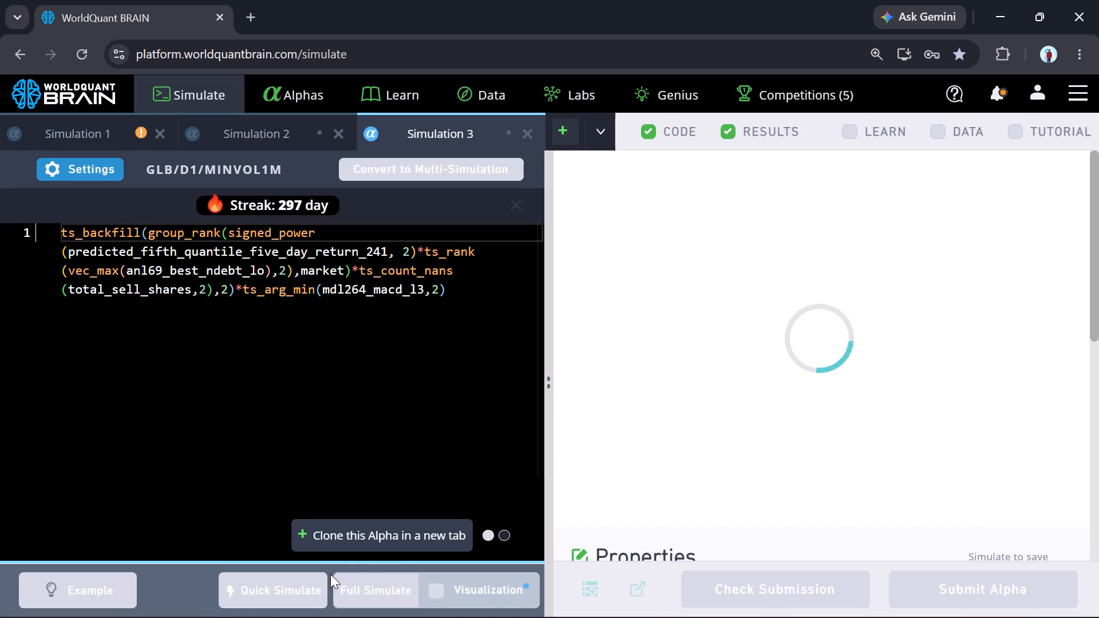
Clone this alpha into a new simulation tab with decay set to 25 and start its quick simulation.
left_click(393, 539)
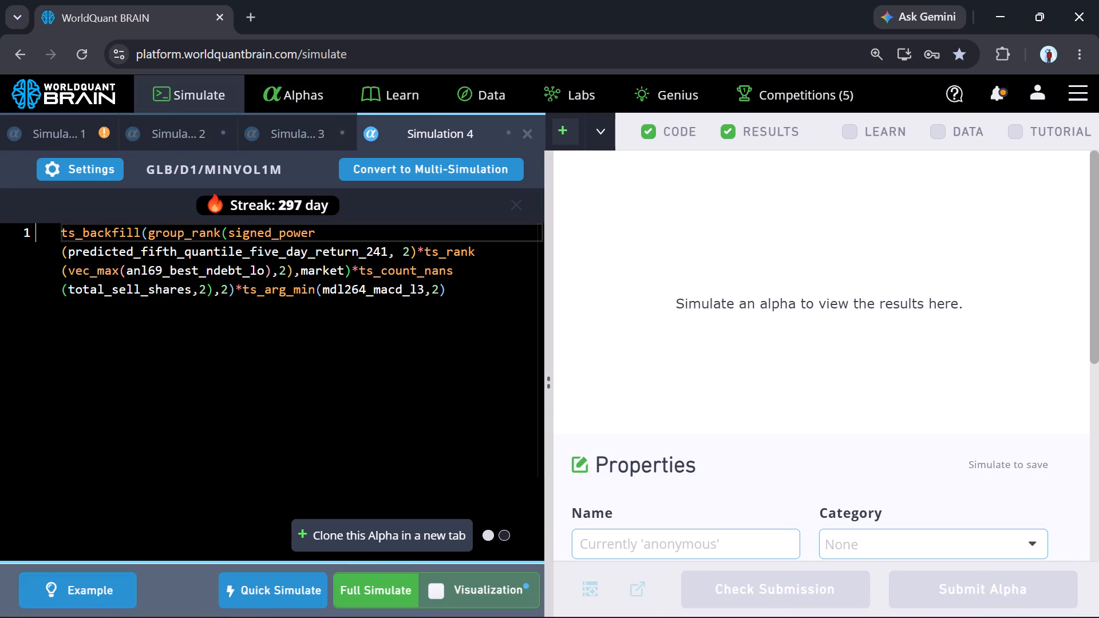
left_click(88, 175)
scroll(263, 447, "down", 1)
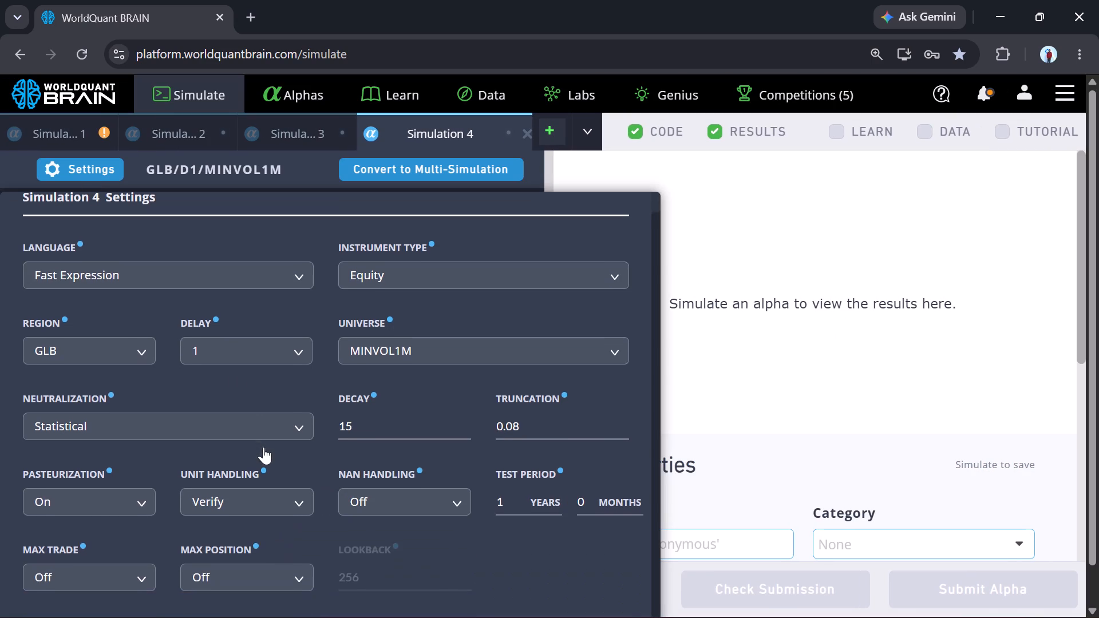
scroll(263, 447, "down", 1)
left_click(375, 420)
key("BackSpace")
key("BackSpace")
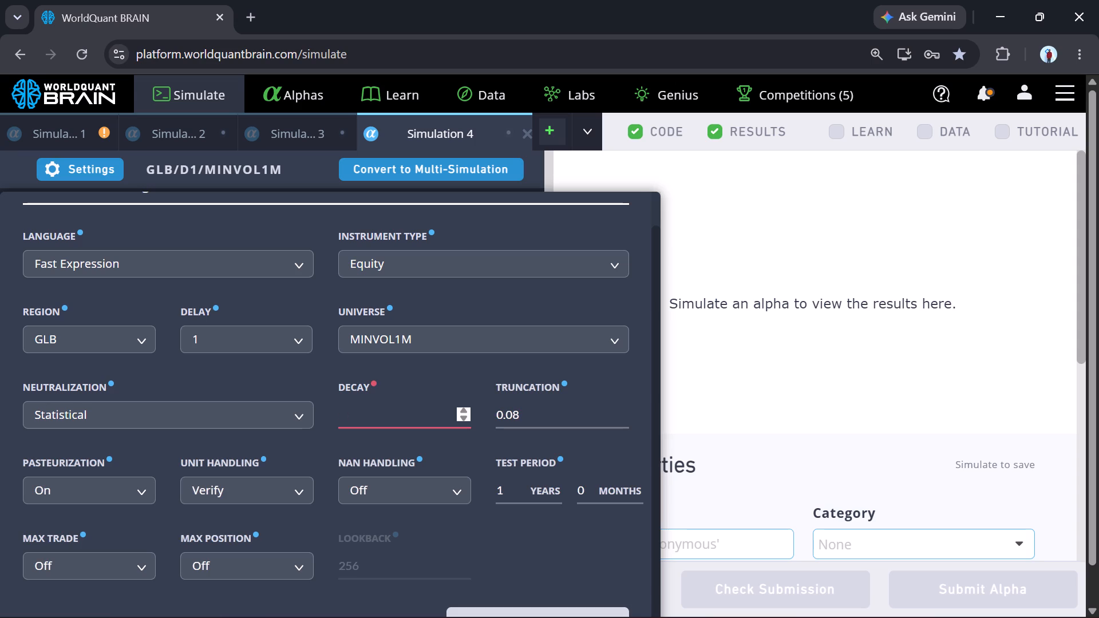
type("25")
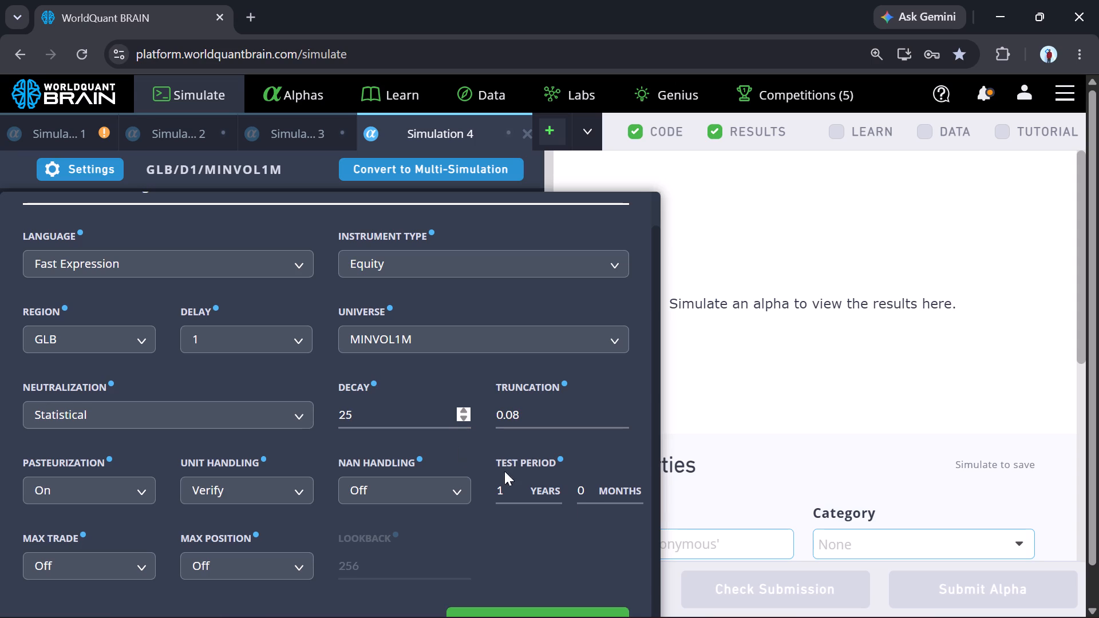
scroll(580, 548, "down", 6)
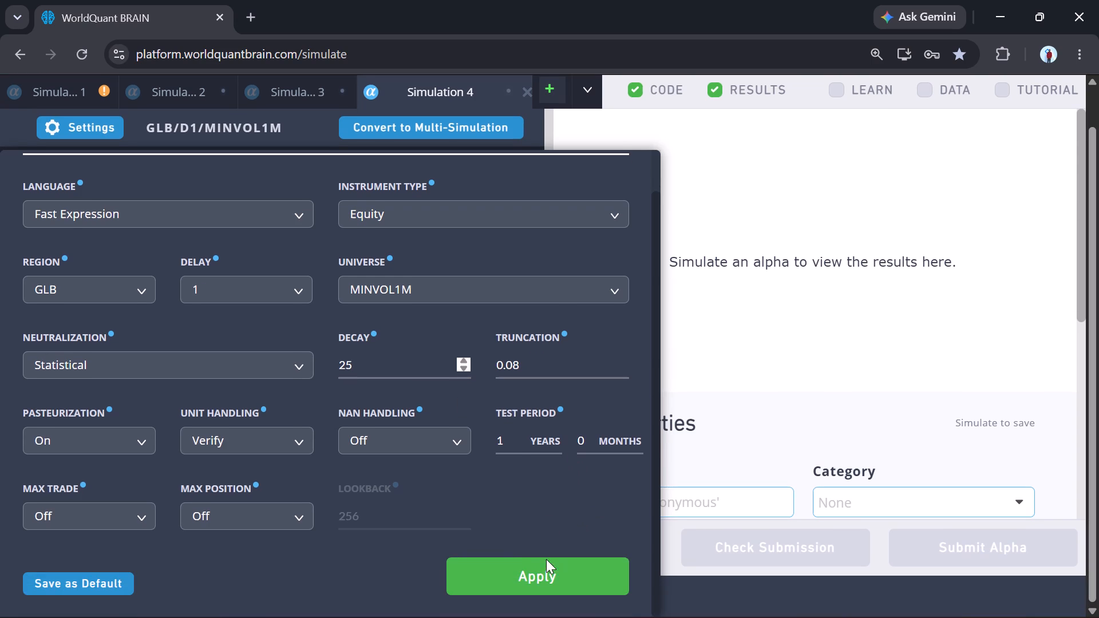
left_click(534, 571)
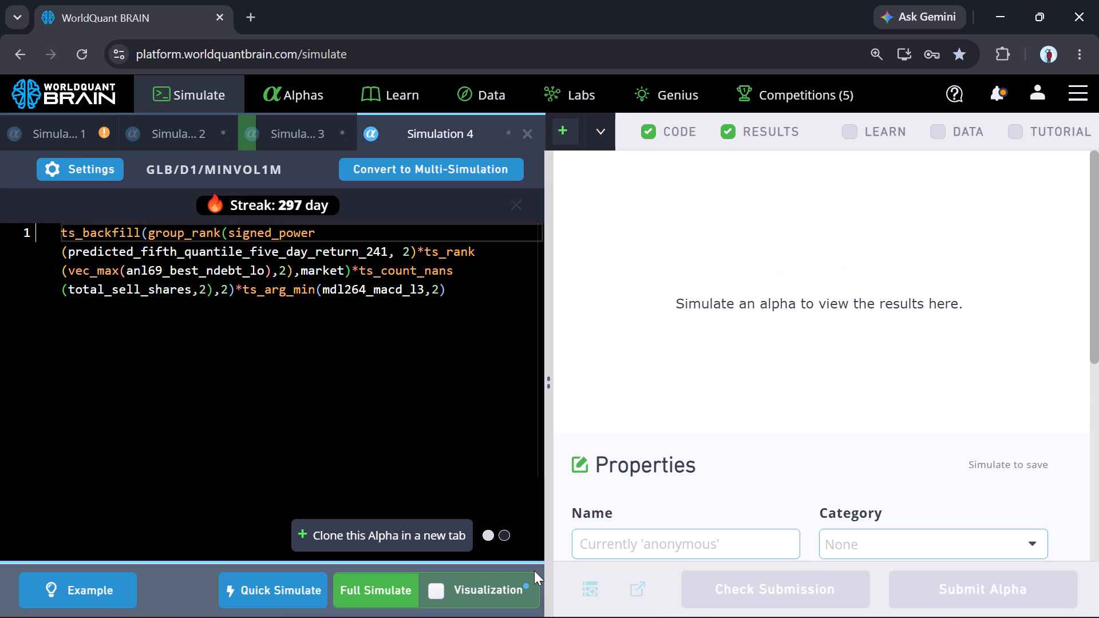
left_click(258, 590)
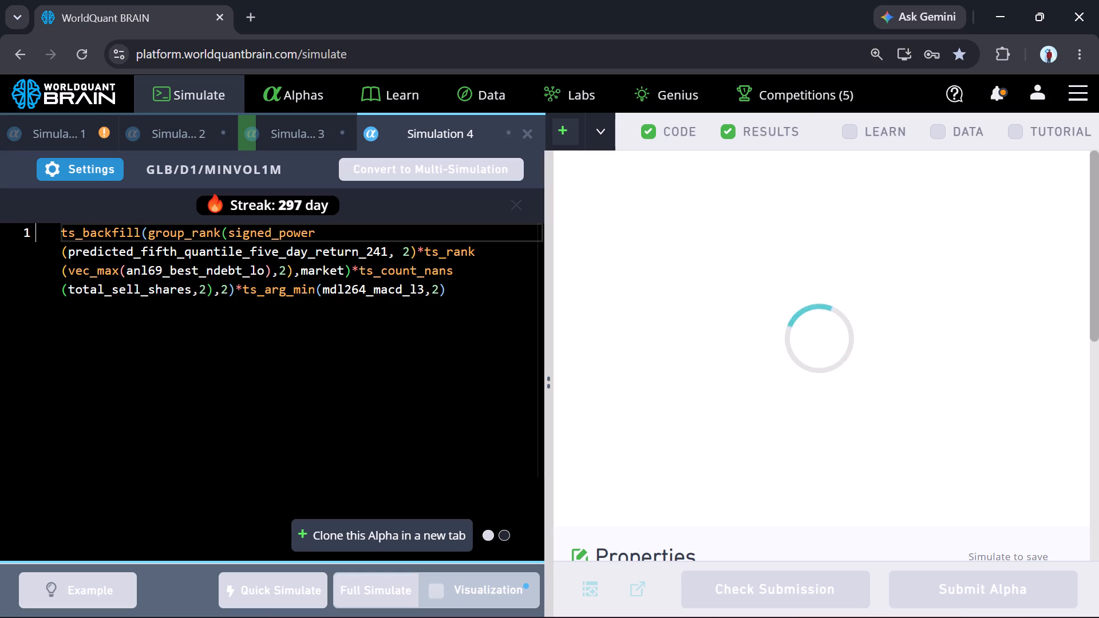
Look at Simulation 2, and check the progress of the Simulation 3 run.
left_click(173, 130)
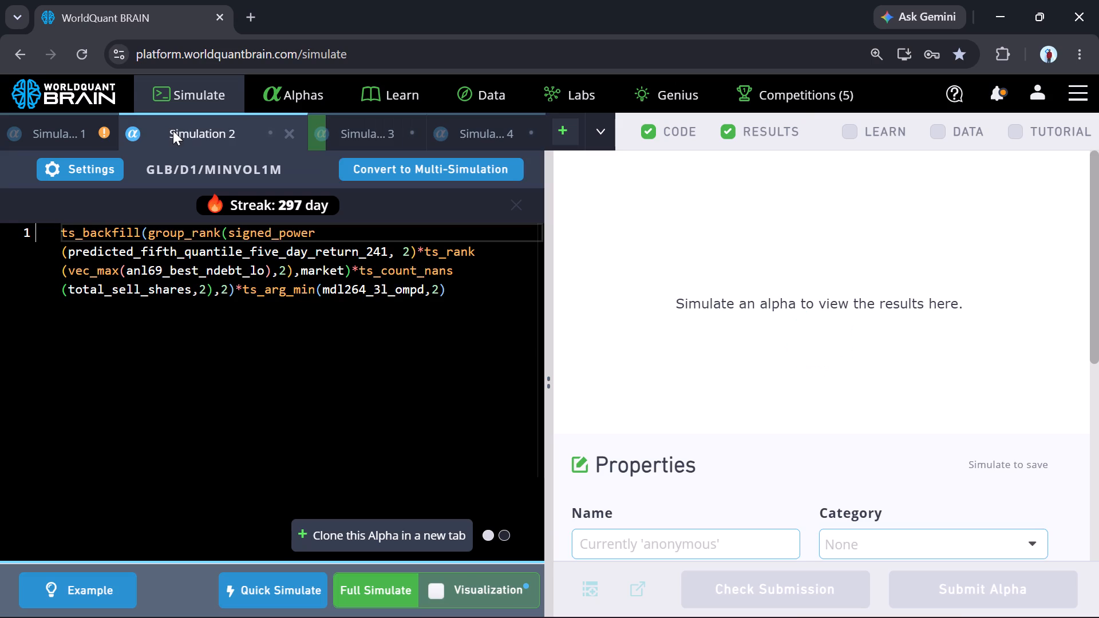
left_click(346, 134)
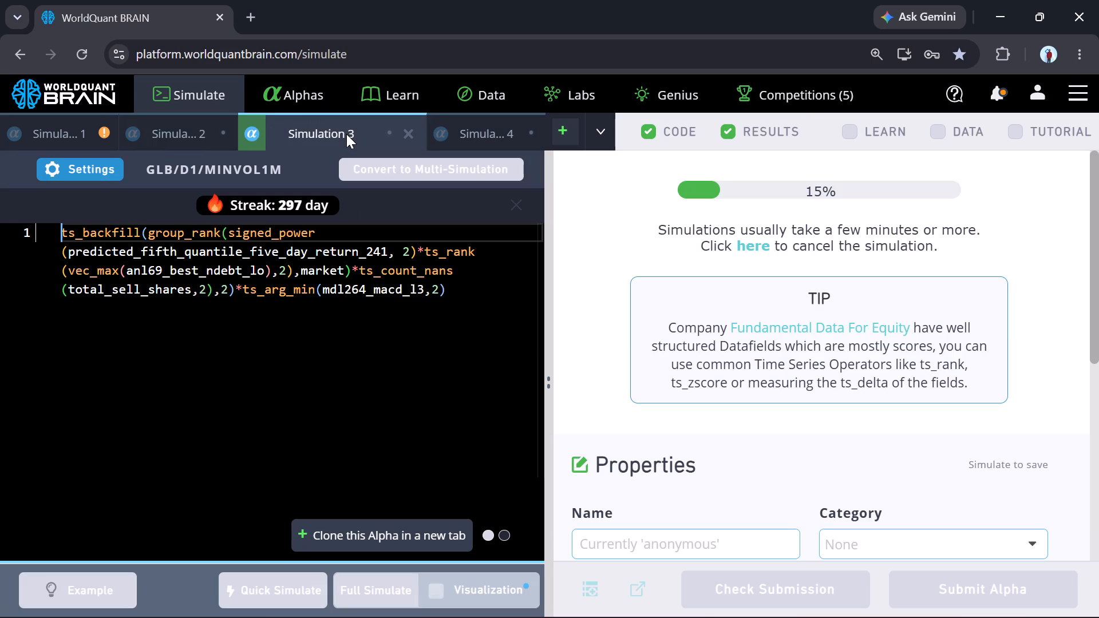
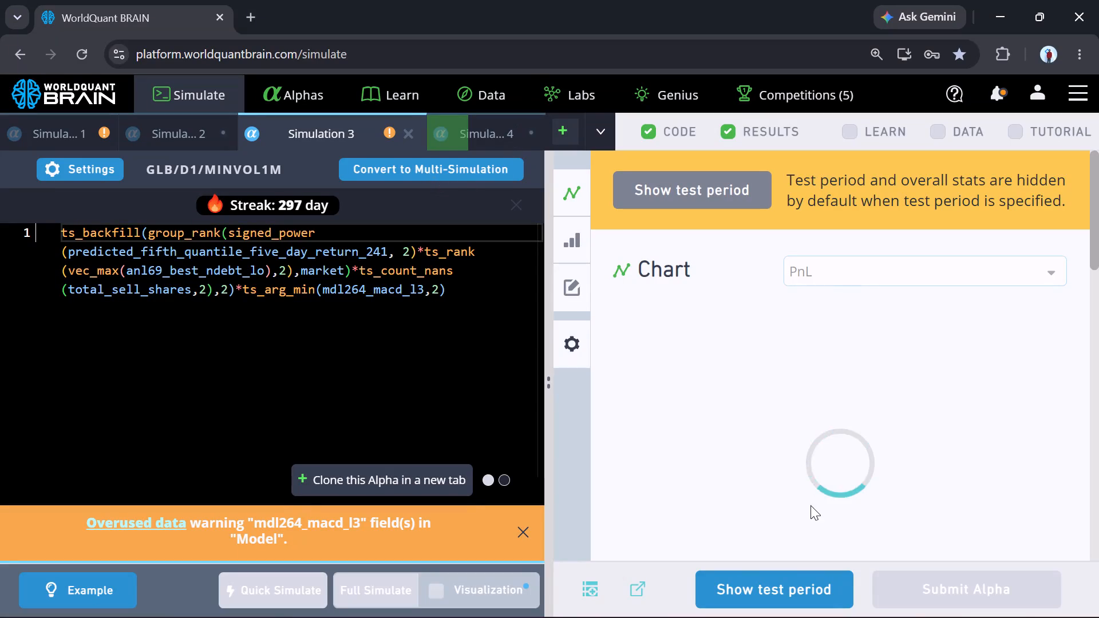
Show the test period for Simulation 3's results and expand the failed checks in its IS Testing Status.
left_click(774, 585)
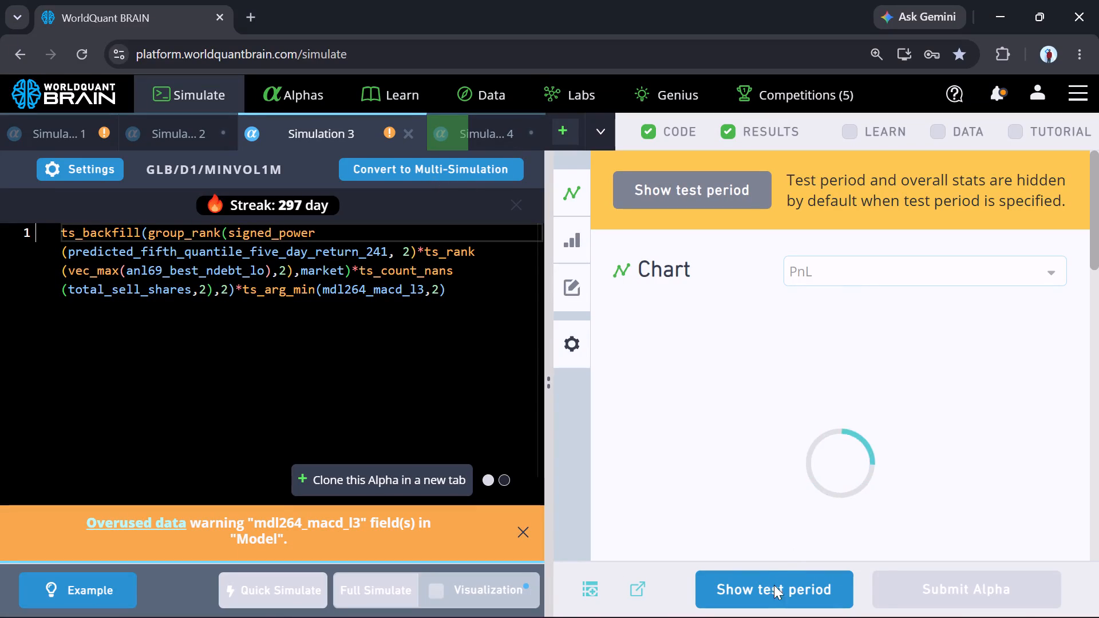
scroll(880, 381, "down", 6)
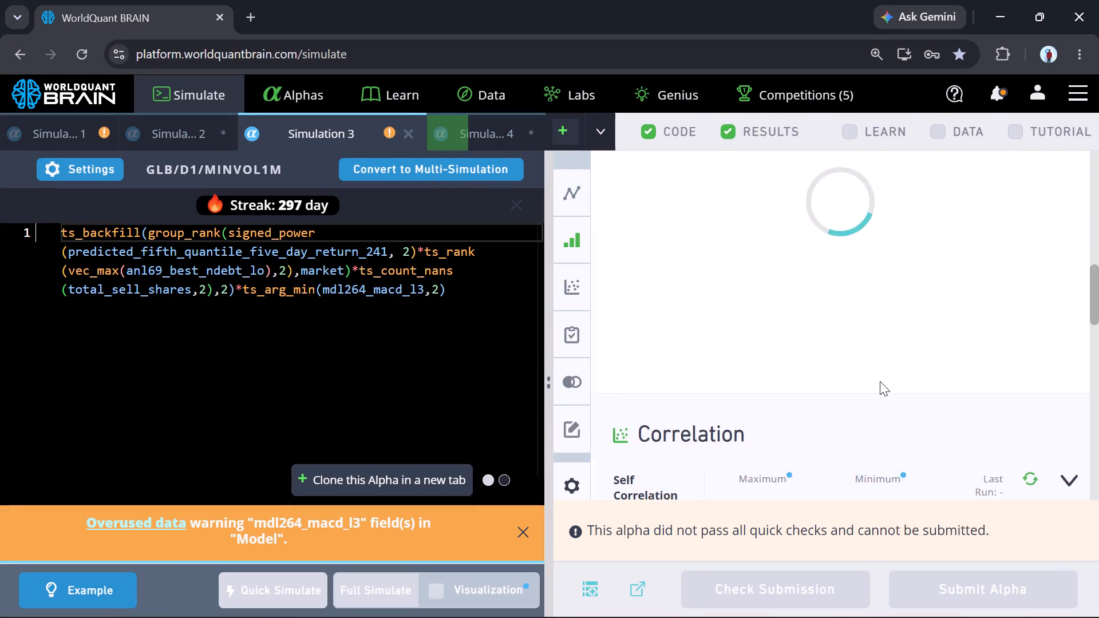
scroll(880, 381, "down", 1)
left_click(796, 385)
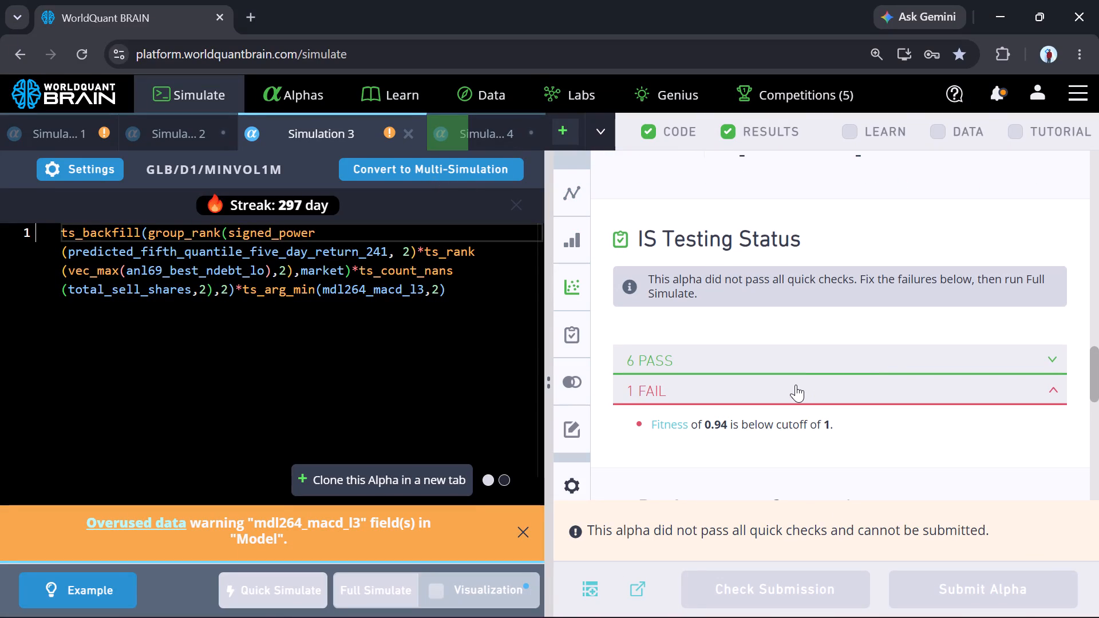
Run the Prod Correlation calculation for Simulation 3.
scroll(865, 349, "up", 2)
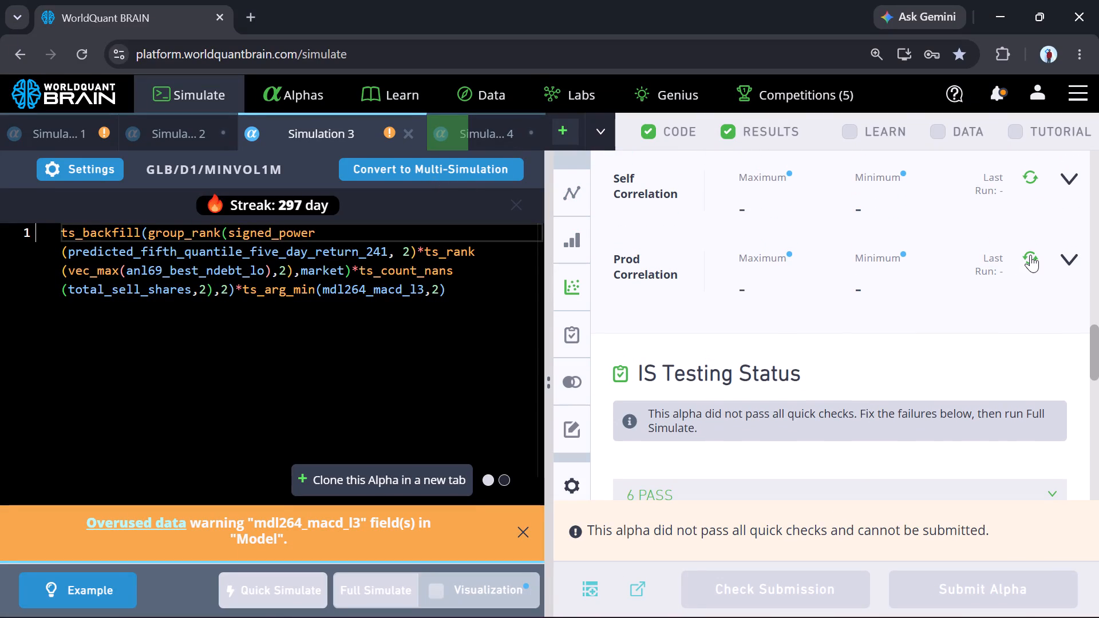
left_click(1030, 255)
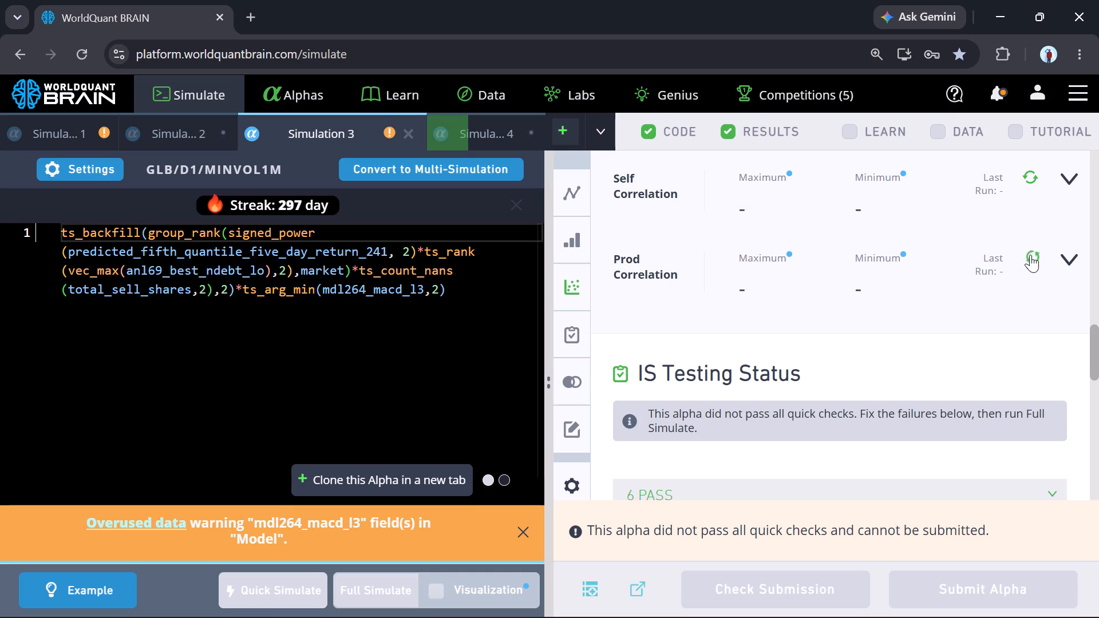
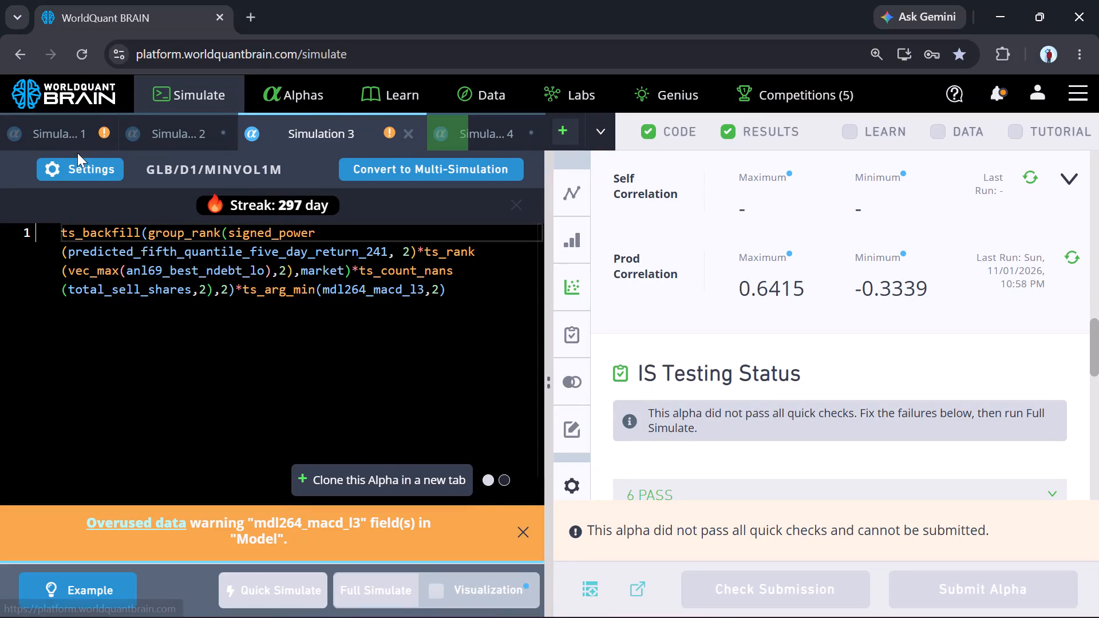
Set Simulation 3's decay to 30, apply the settings, and run a quick simulation of the alpha.
left_click(92, 171)
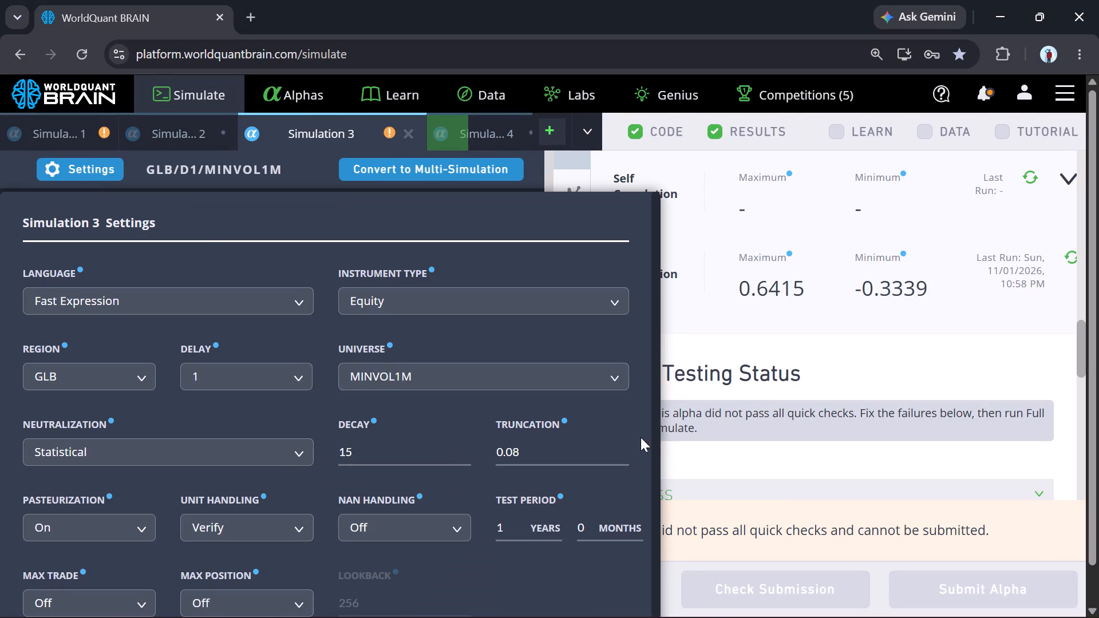
left_click(786, 477)
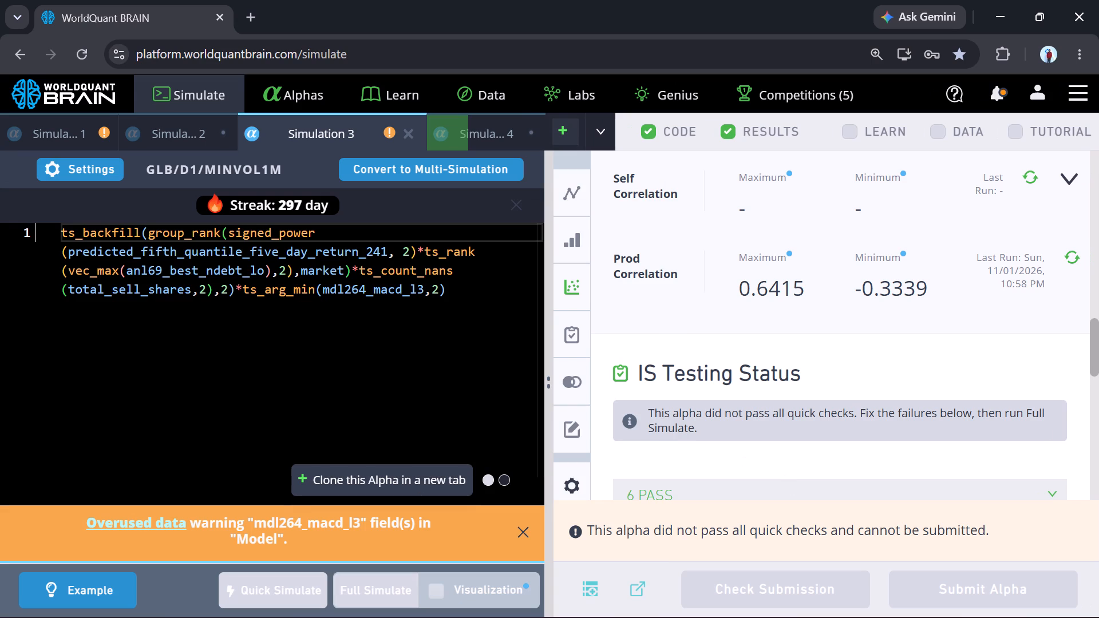
left_click(91, 158)
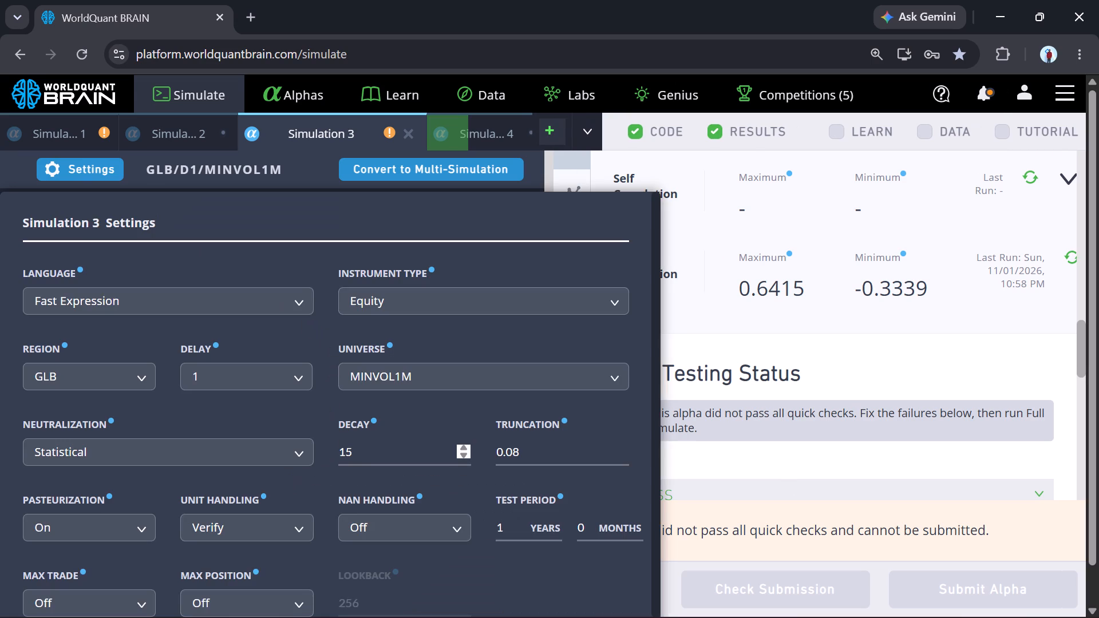
left_click(366, 459)
key("BackSpace")
key("BackSpace")
key("BackSpace")
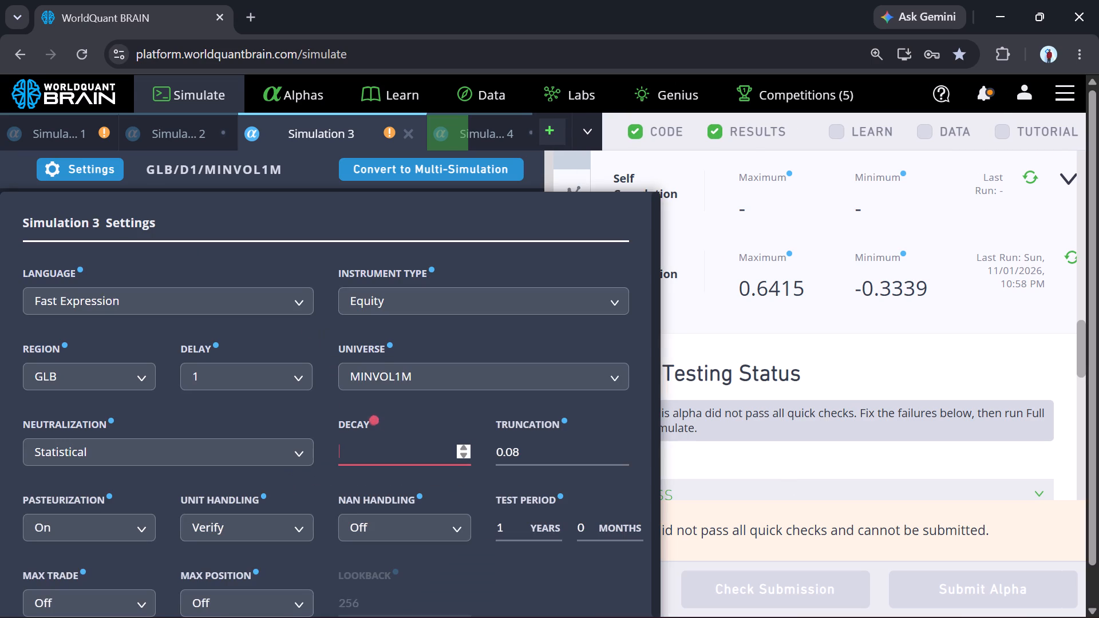
key("3")
key("0")
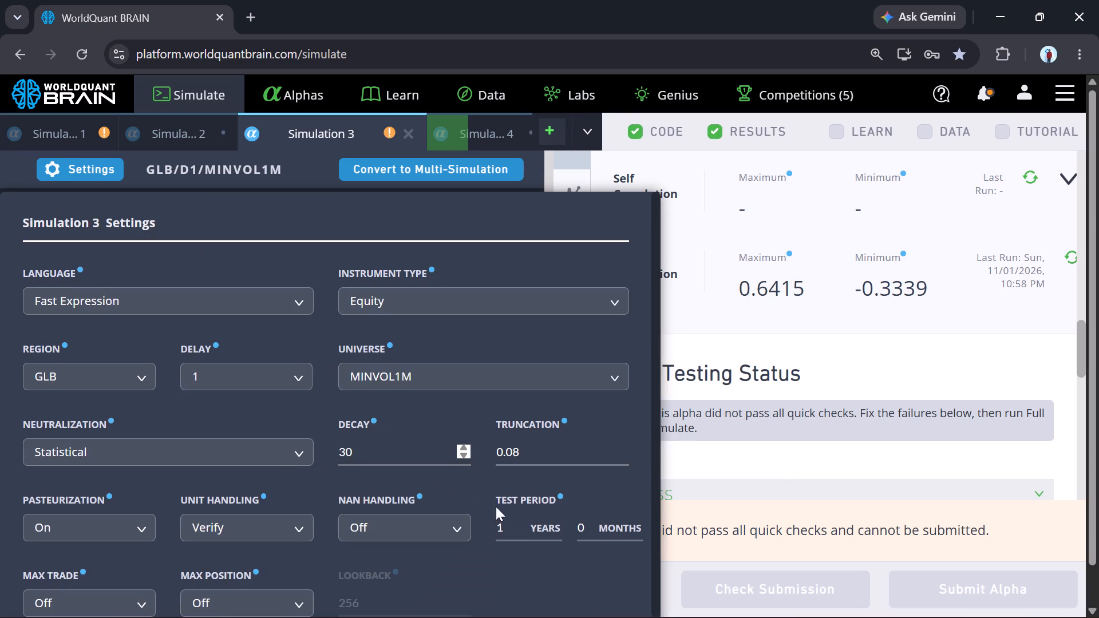
scroll(511, 521, "down", 5)
left_click(527, 568)
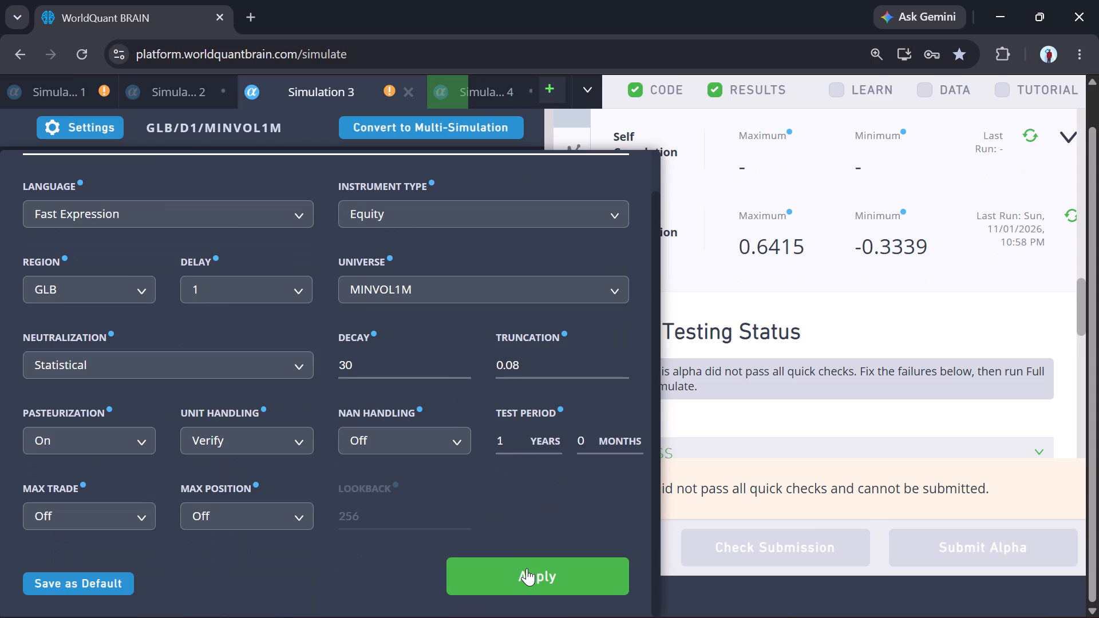
left_click(263, 582)
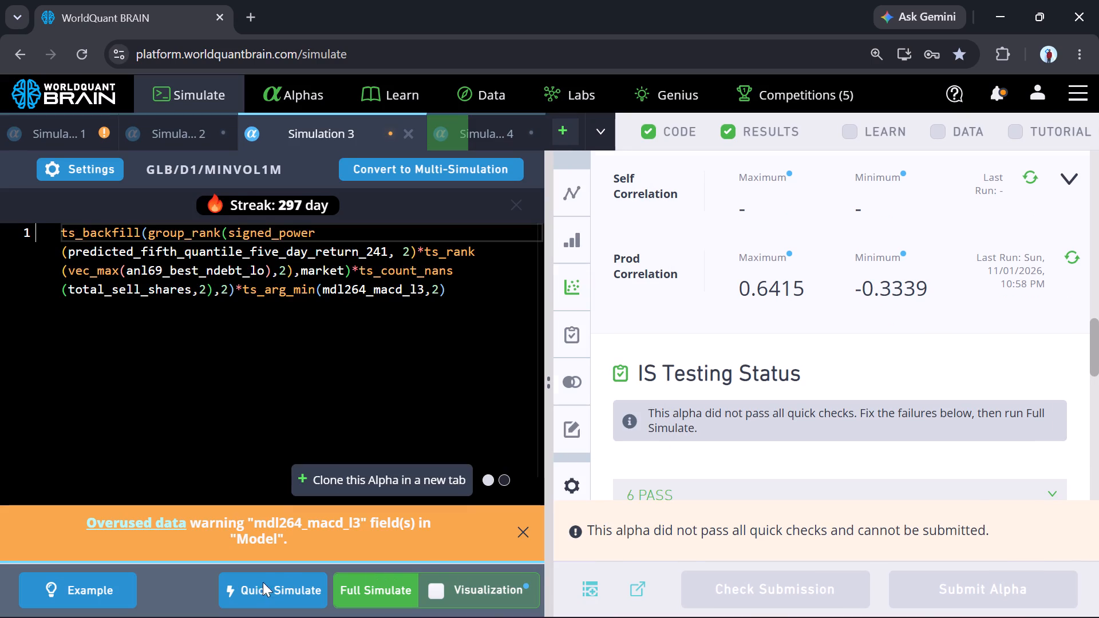
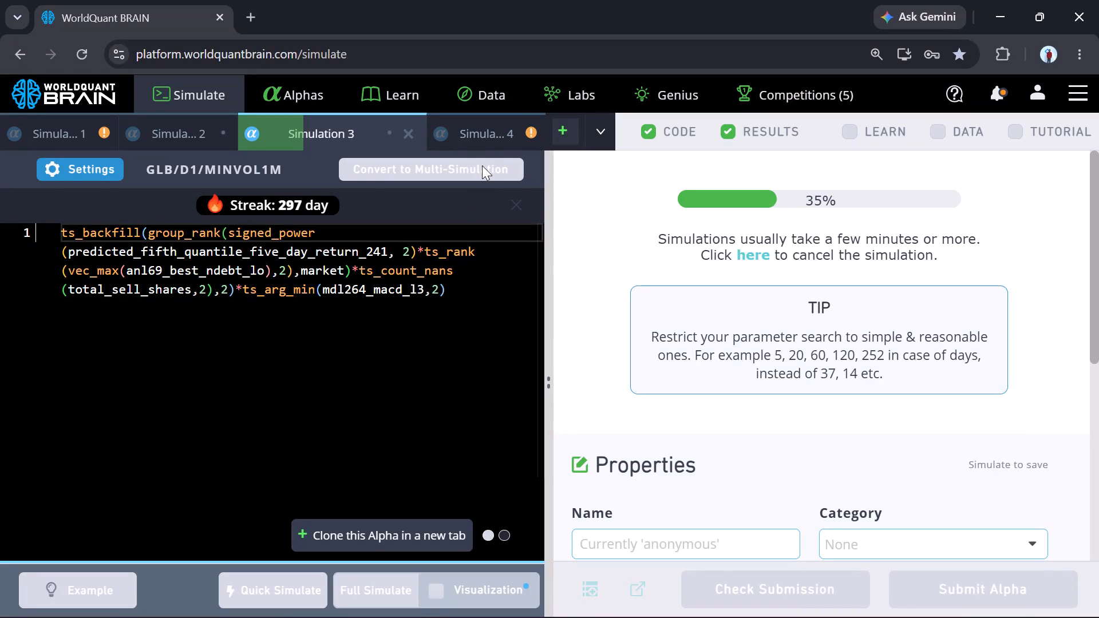
Show the test period for Simulation 4's results and examine its quick checks under IS Testing Status.
left_click(475, 140)
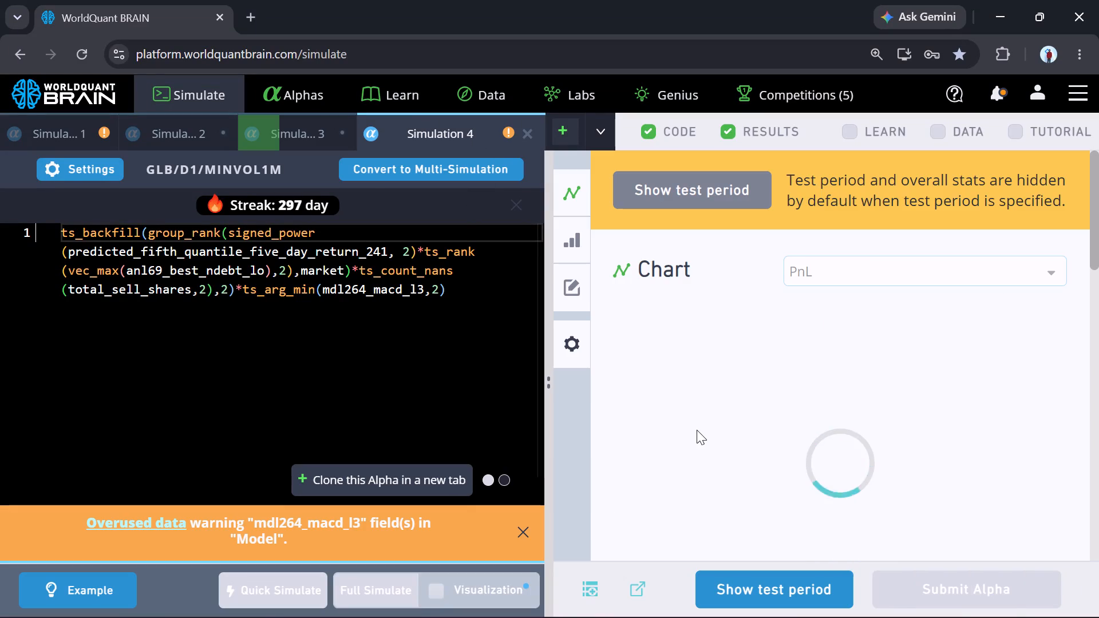
left_click(756, 583)
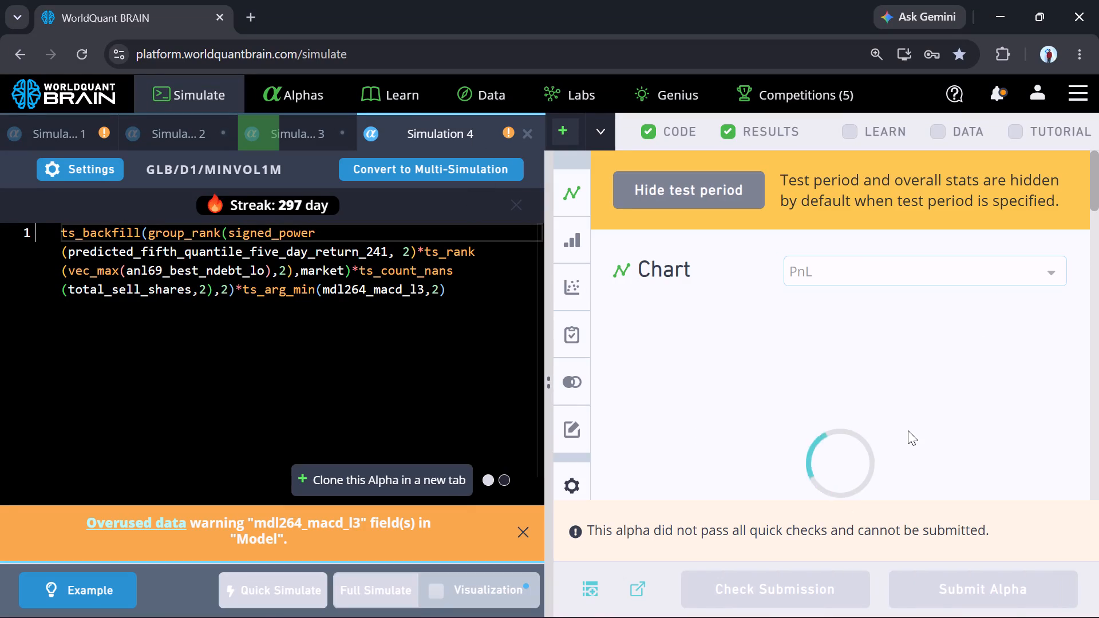
scroll(915, 422, "down", 5)
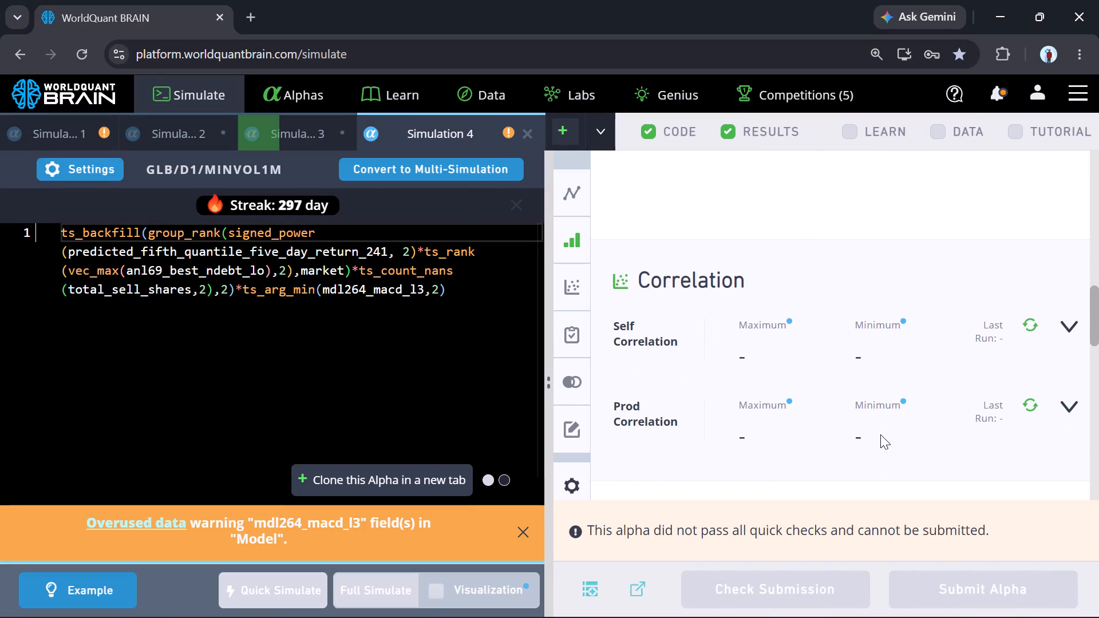
scroll(880, 434, "down", 1)
left_click(786, 451)
scroll(786, 451, "down", 1)
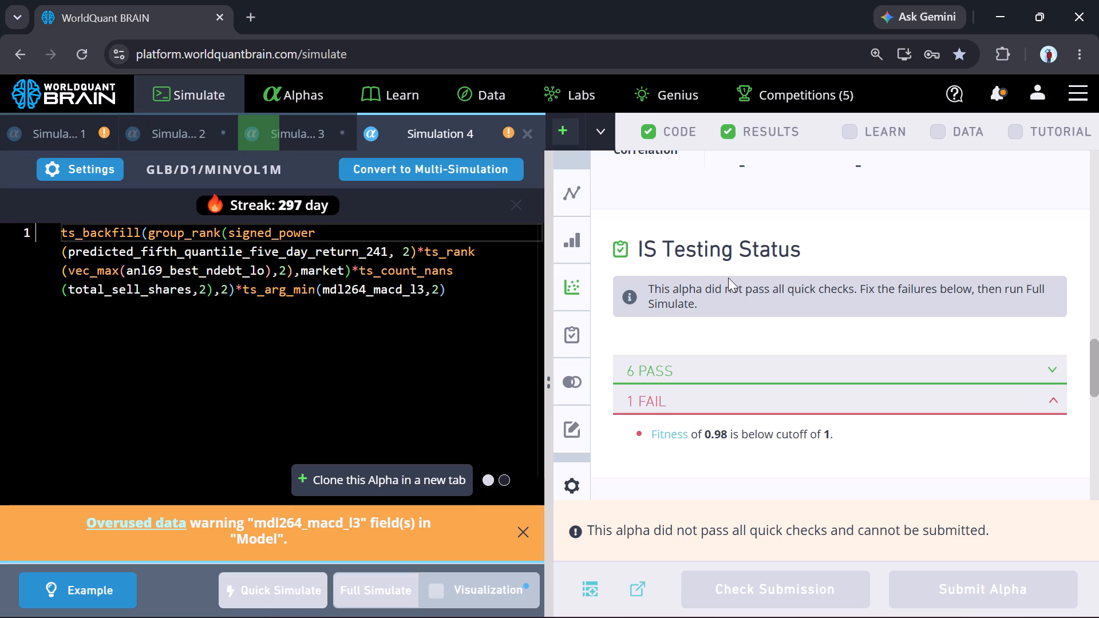
Run the Prod Correlation calculation for Simulation 4's alpha.
scroll(737, 275, "up", 1)
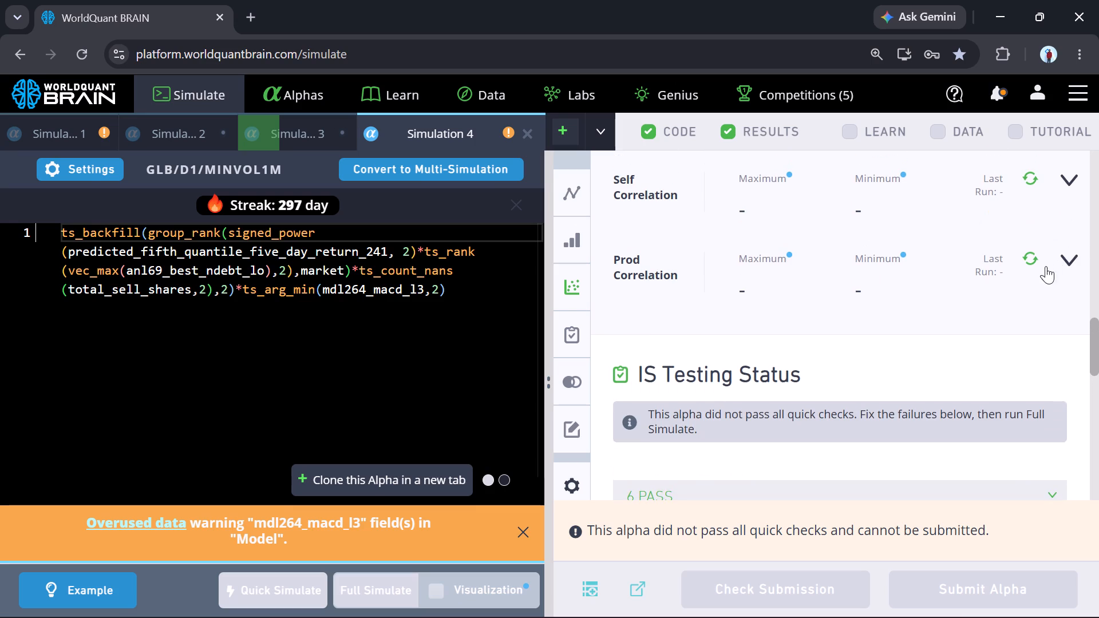
left_click(1030, 257)
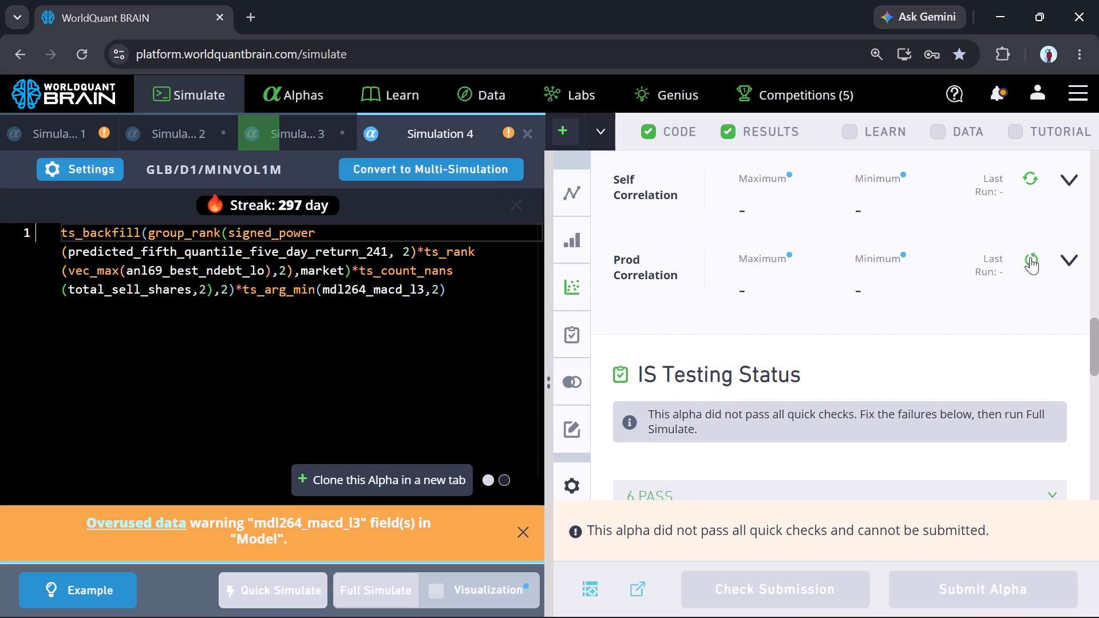
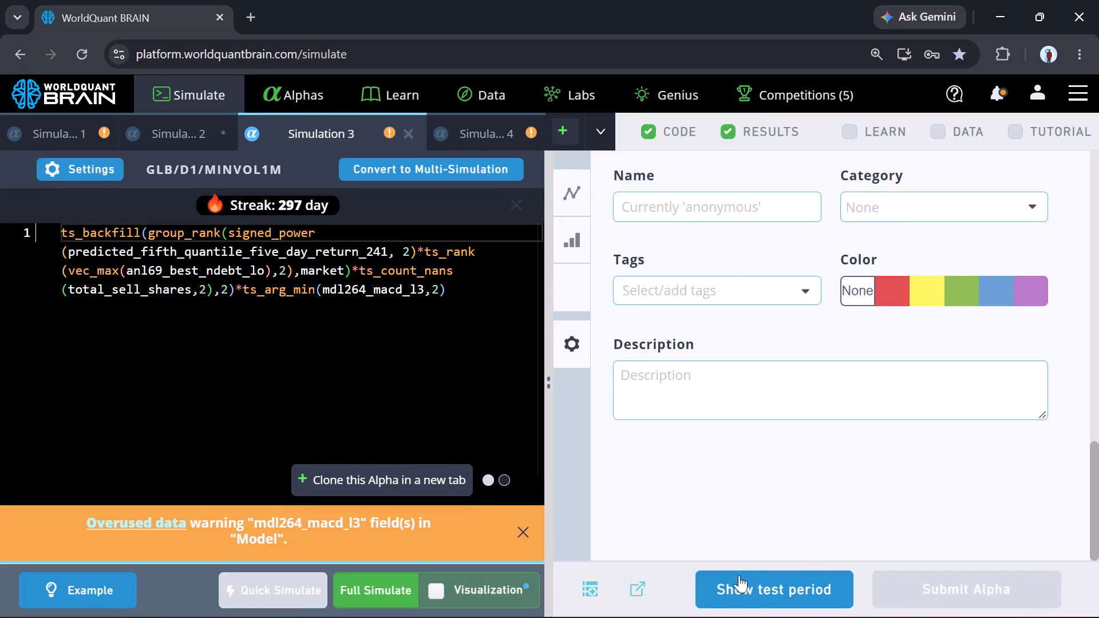
Show the test period for Simulation 3's results and run the Prod Correlation and Self Correlation calculations for its alpha.
left_click(751, 593)
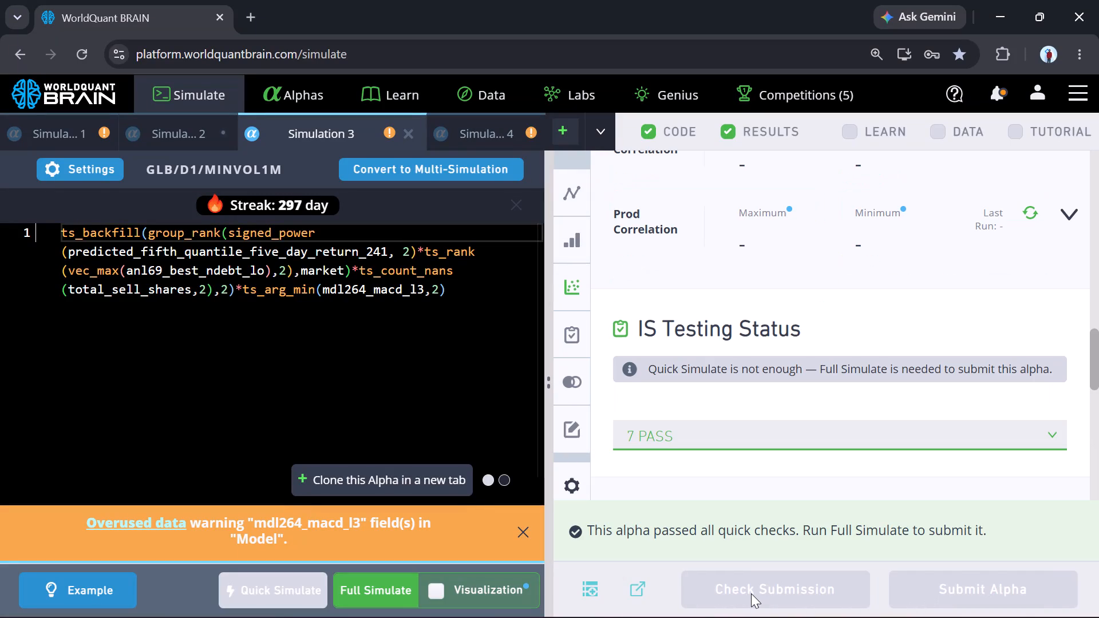
left_click(1030, 212)
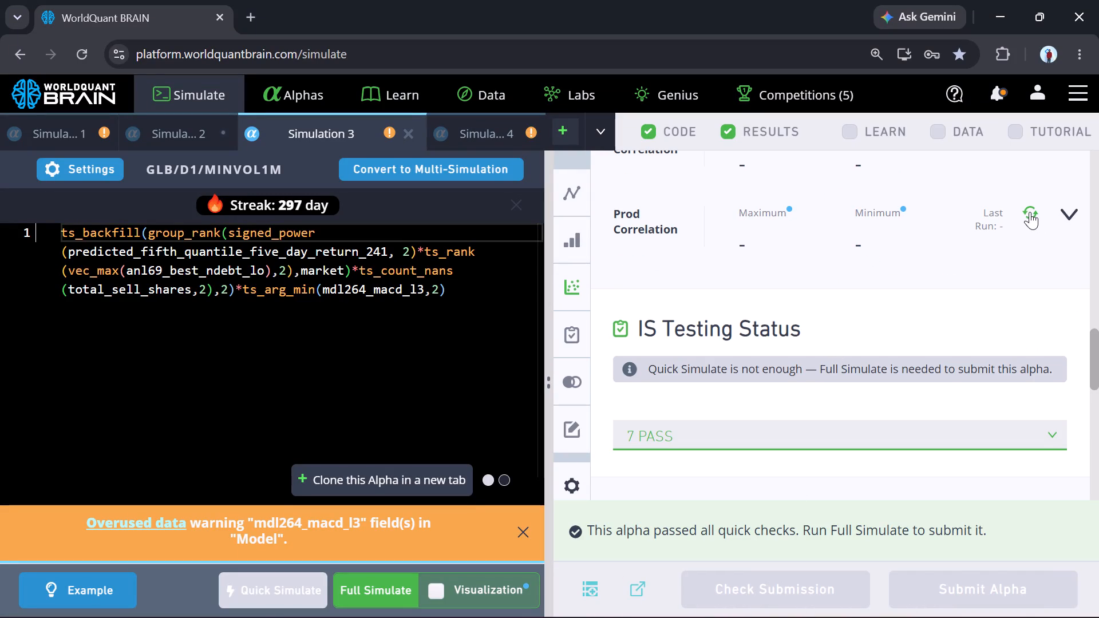
scroll(866, 356, "up", 2)
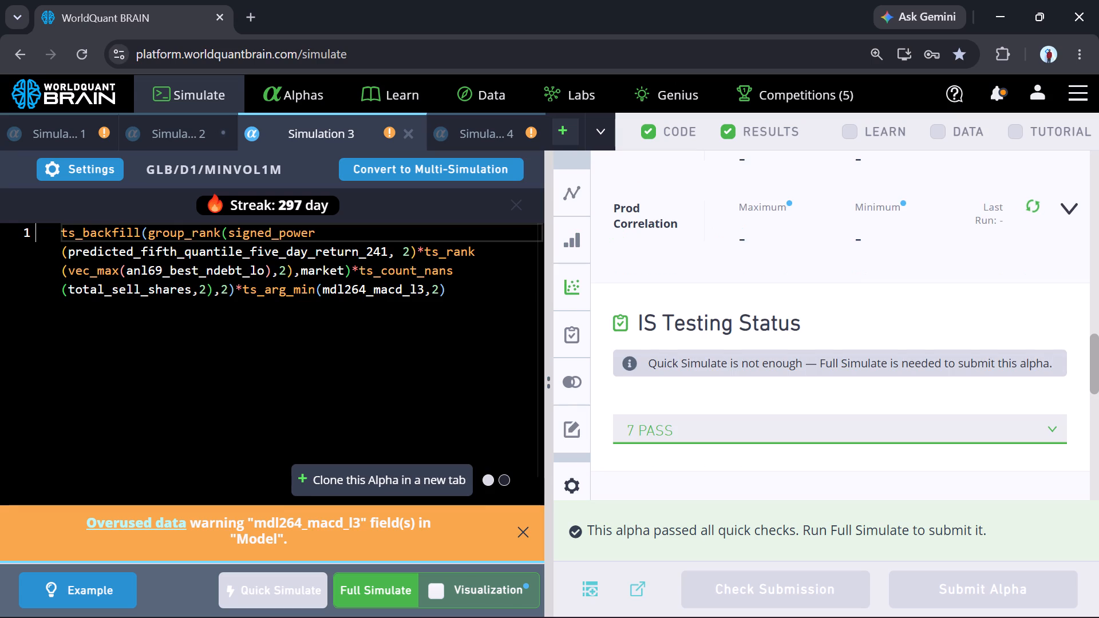
scroll(866, 356, "up", 2)
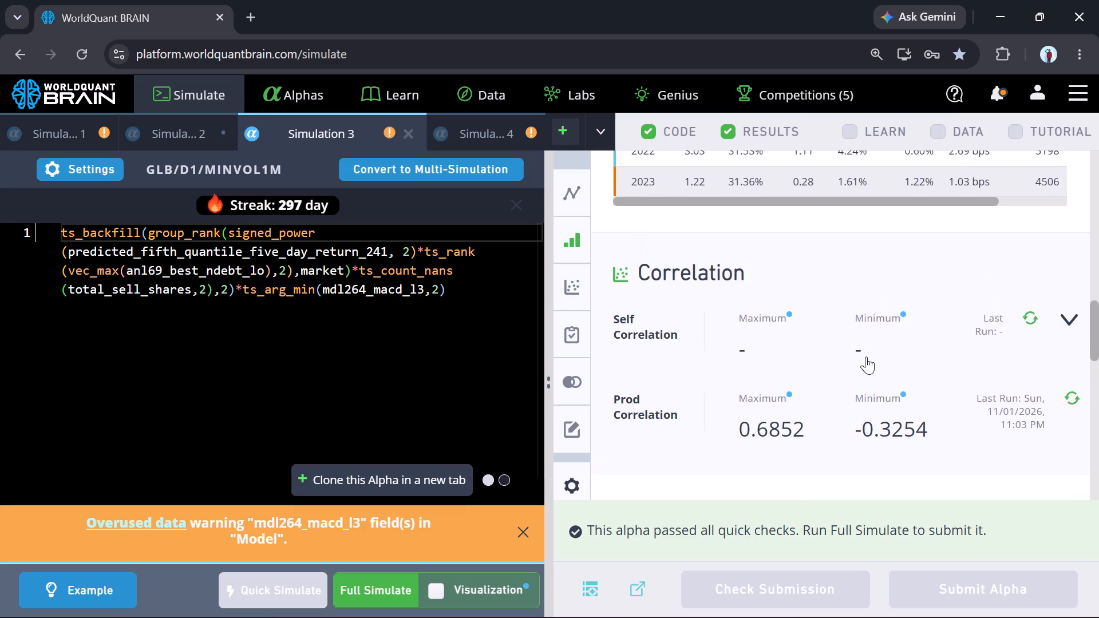
left_click(1023, 323)
Run a Full Simulate of the Simulation 3 alpha.
left_click(376, 600)
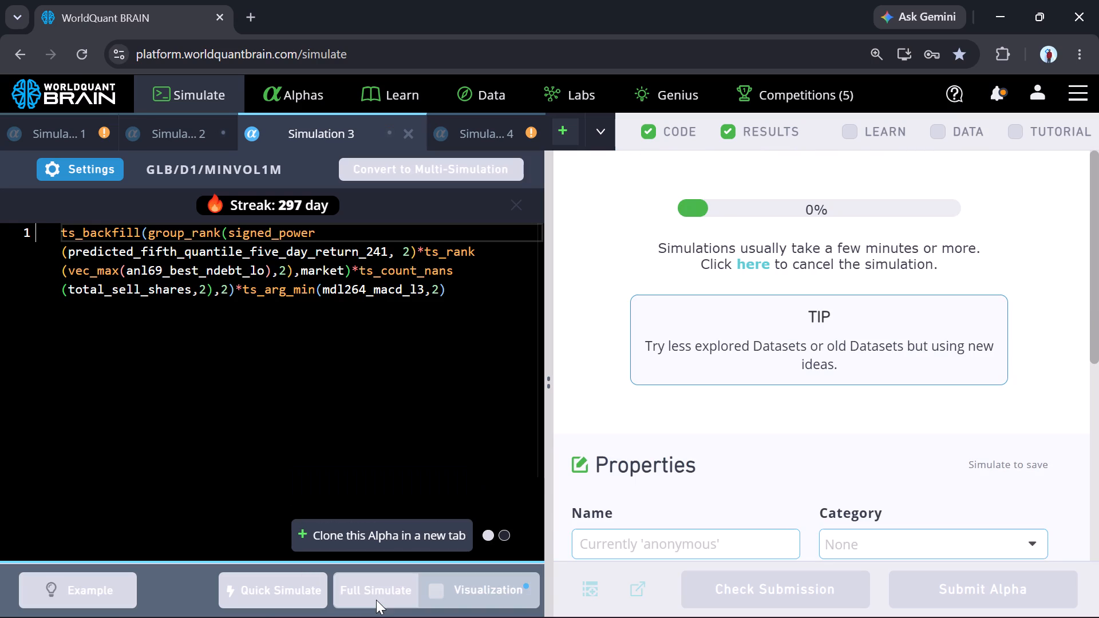
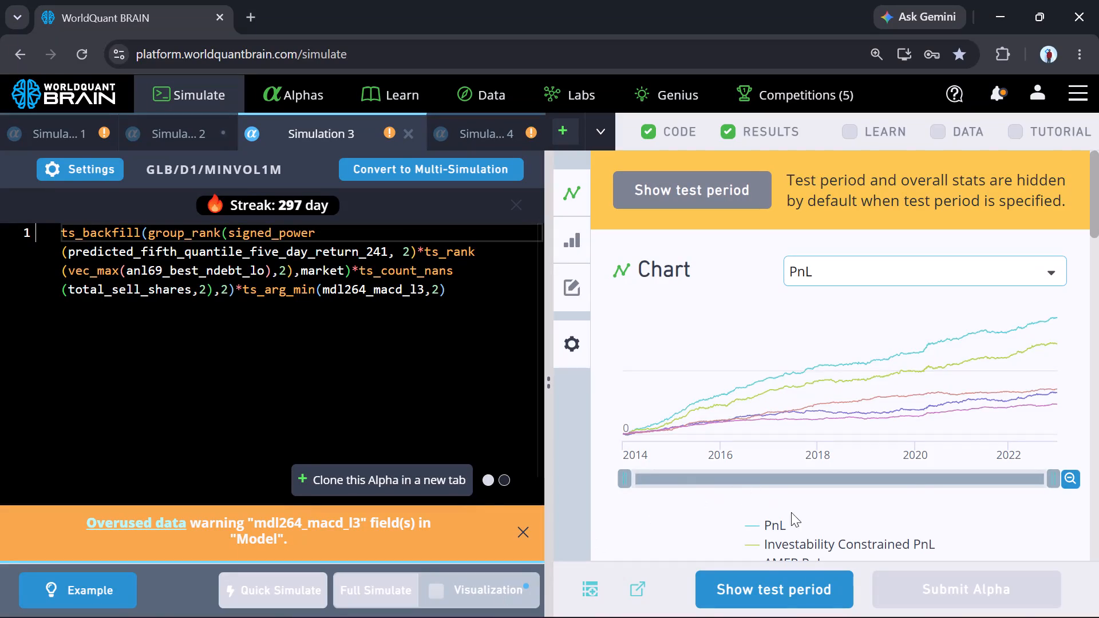
Show the test period for Simulation 3's full simulation results and run the Prod Correlation calculation for its alpha.
left_click(777, 584)
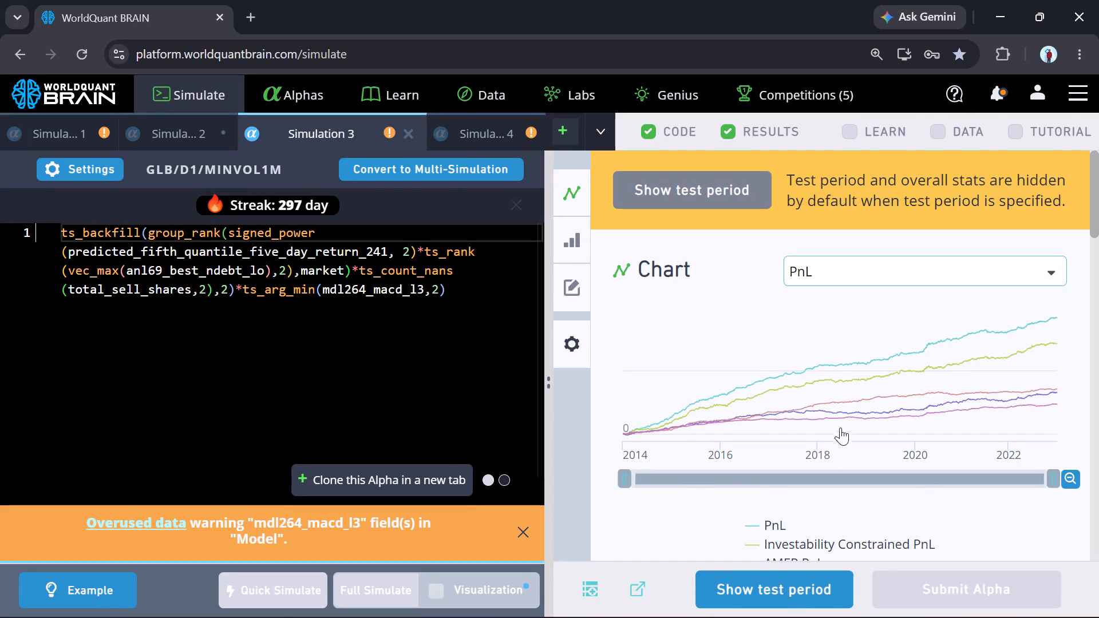
scroll(852, 395, "down", 11)
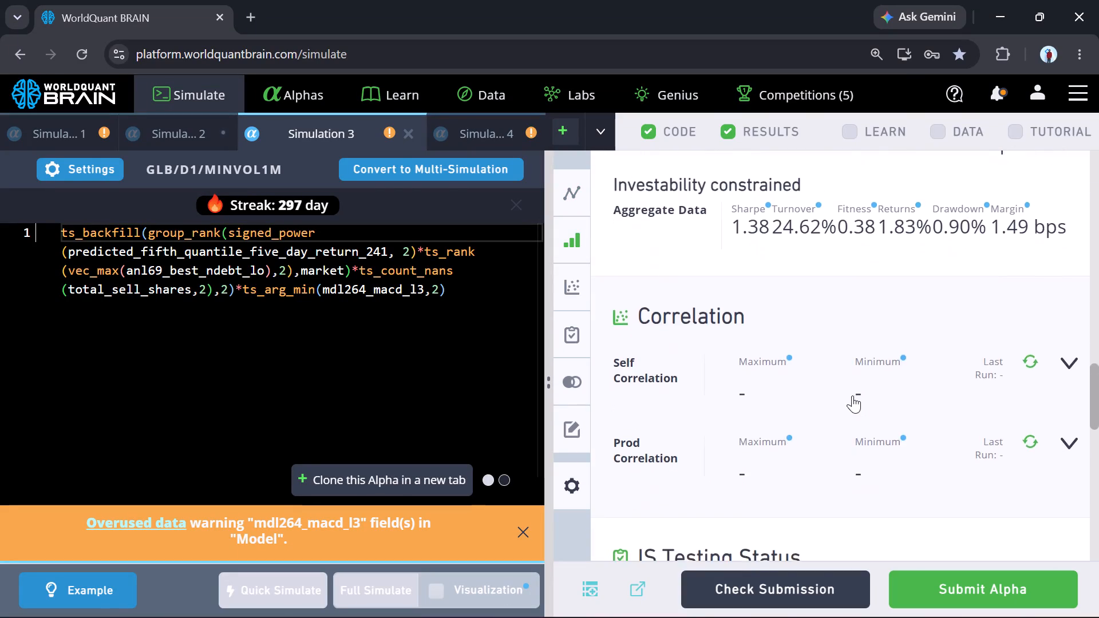
scroll(852, 395, "down", 1)
scroll(963, 244, "up", 2)
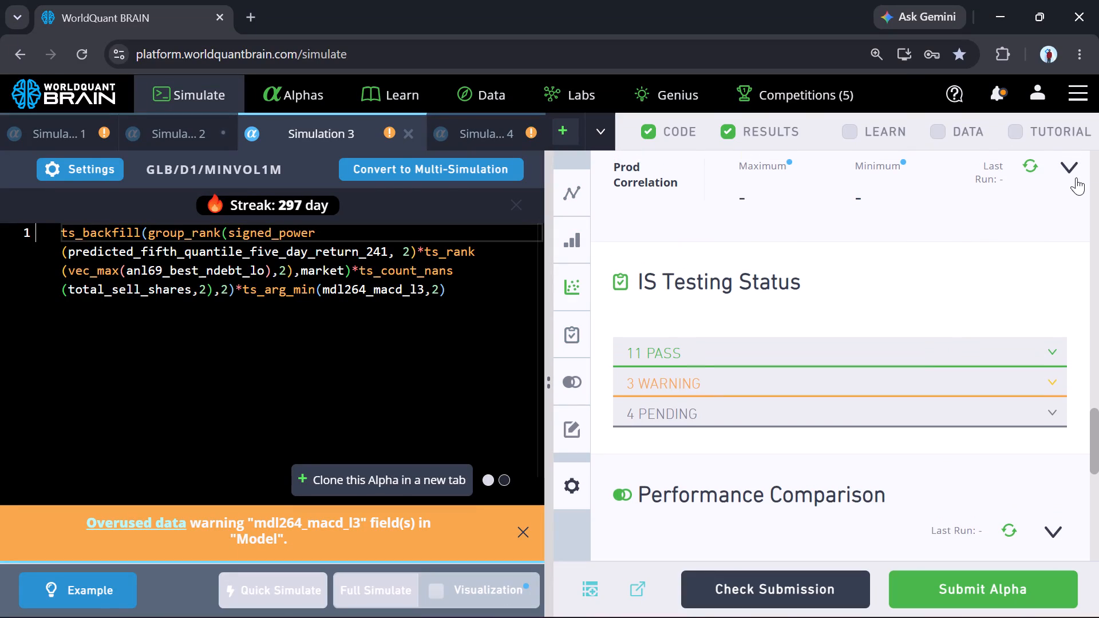
left_click(1036, 166)
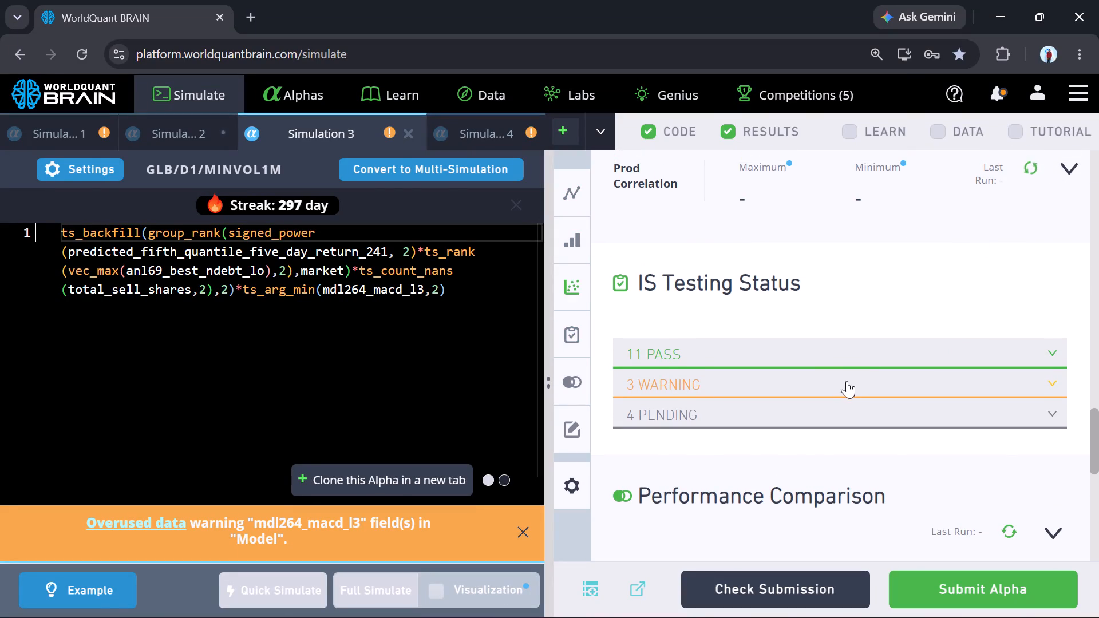
Expand the warning entries in Simulation 3's IS Testing Status to review them.
left_click(836, 391)
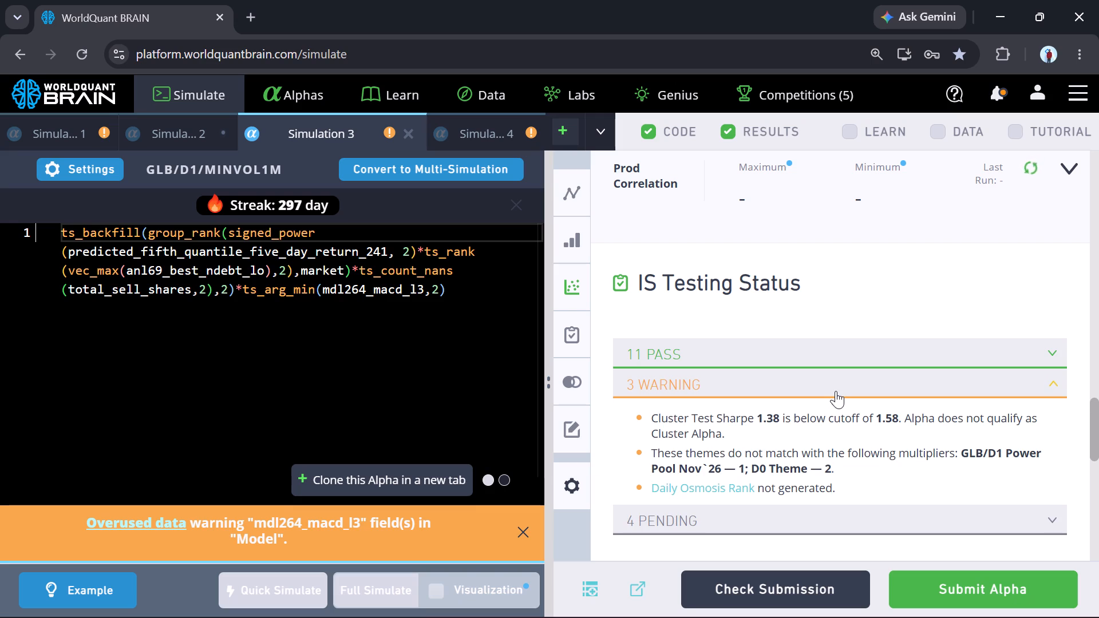
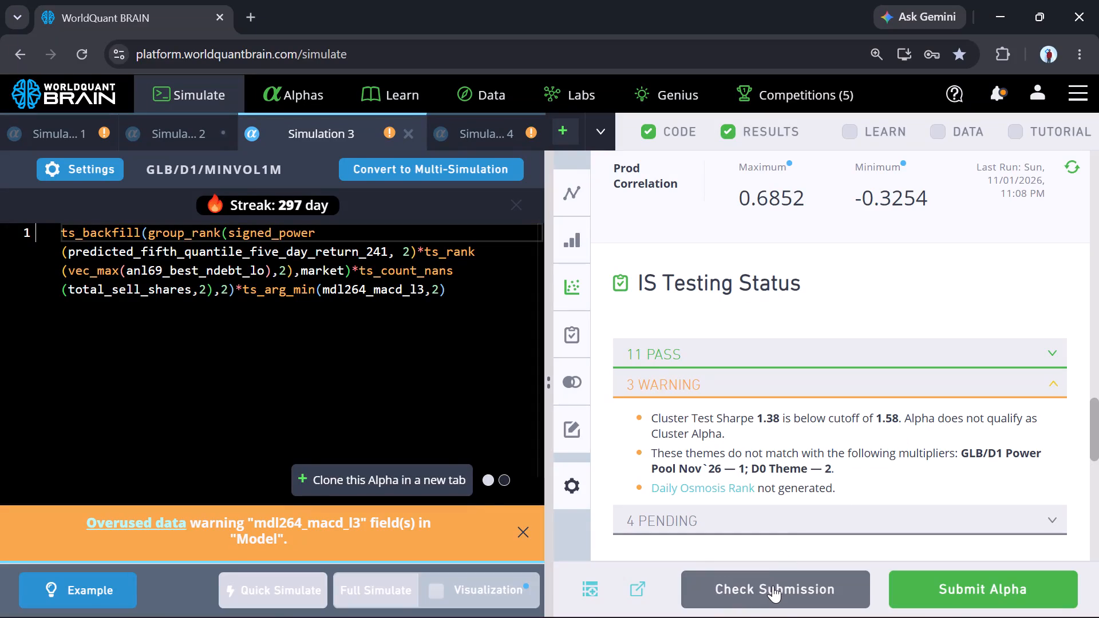
Run the submission check on Simulation 3's alpha and review the warnings in its IS Testing Status.
left_click(773, 588)
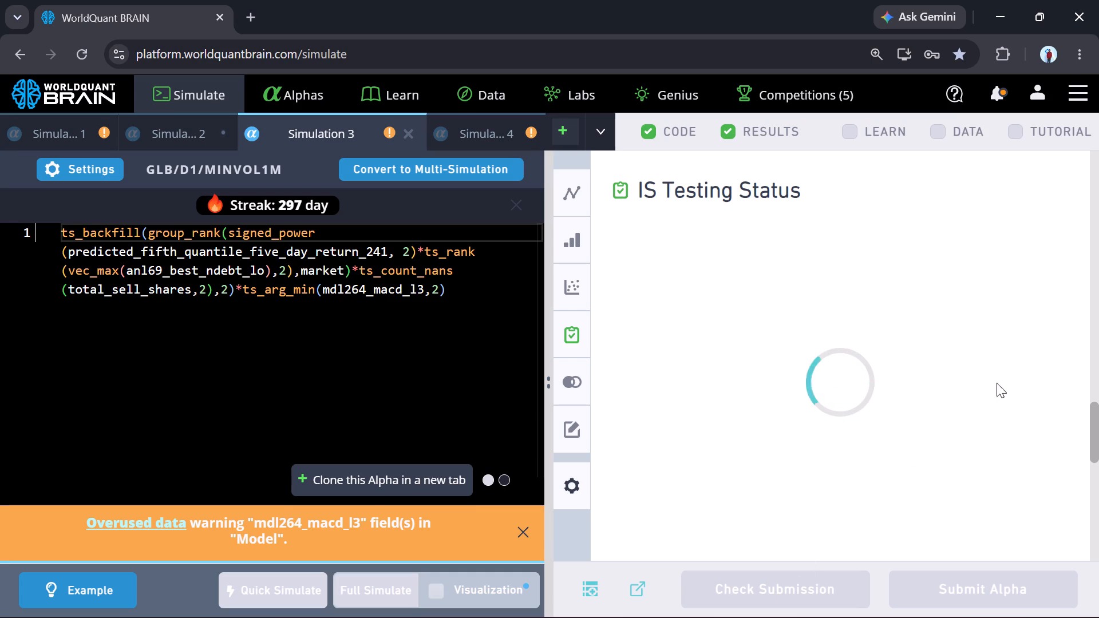
left_click(835, 412)
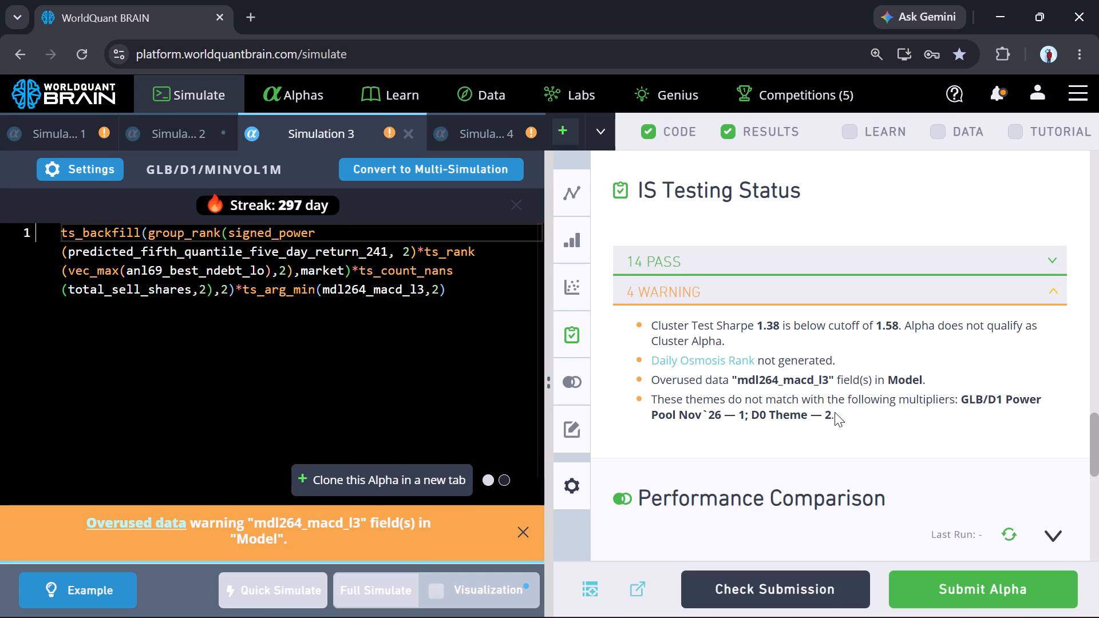
Submit the GLB/D1/MINVOL1M alpha from Simulation 3.
left_click(957, 586)
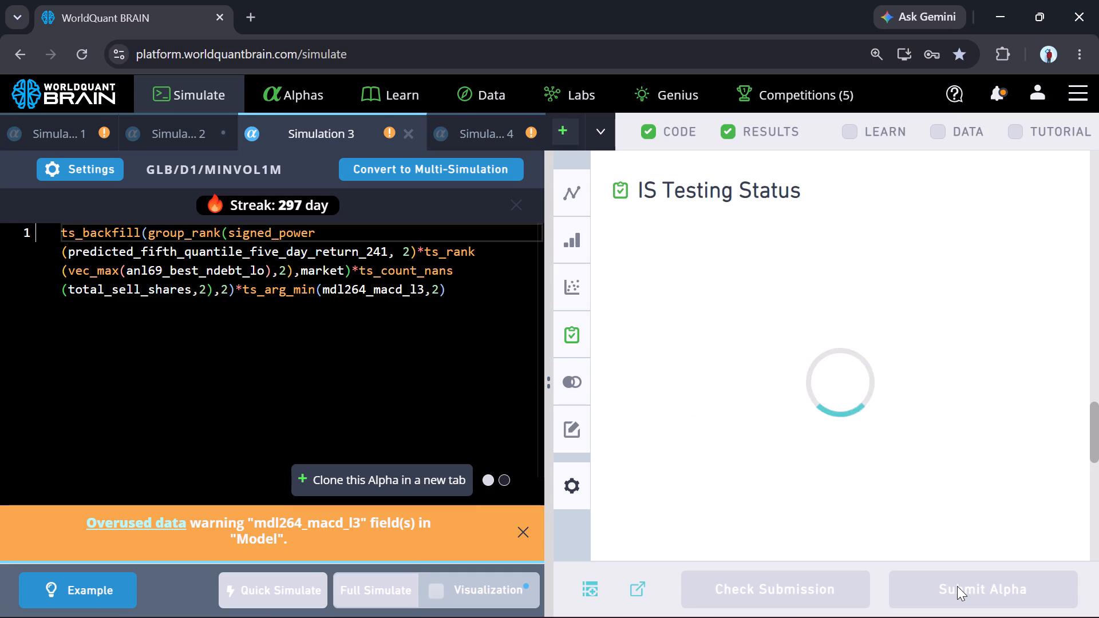
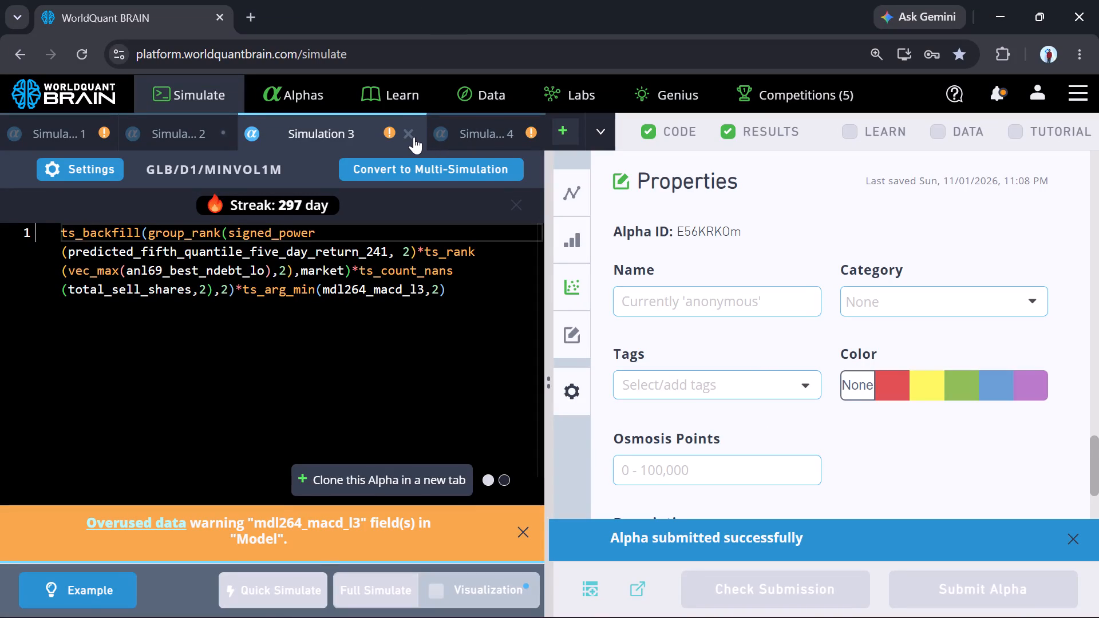
Close all four open simulations, discarding the unsimulated code in Simulation 2.
left_click(411, 134)
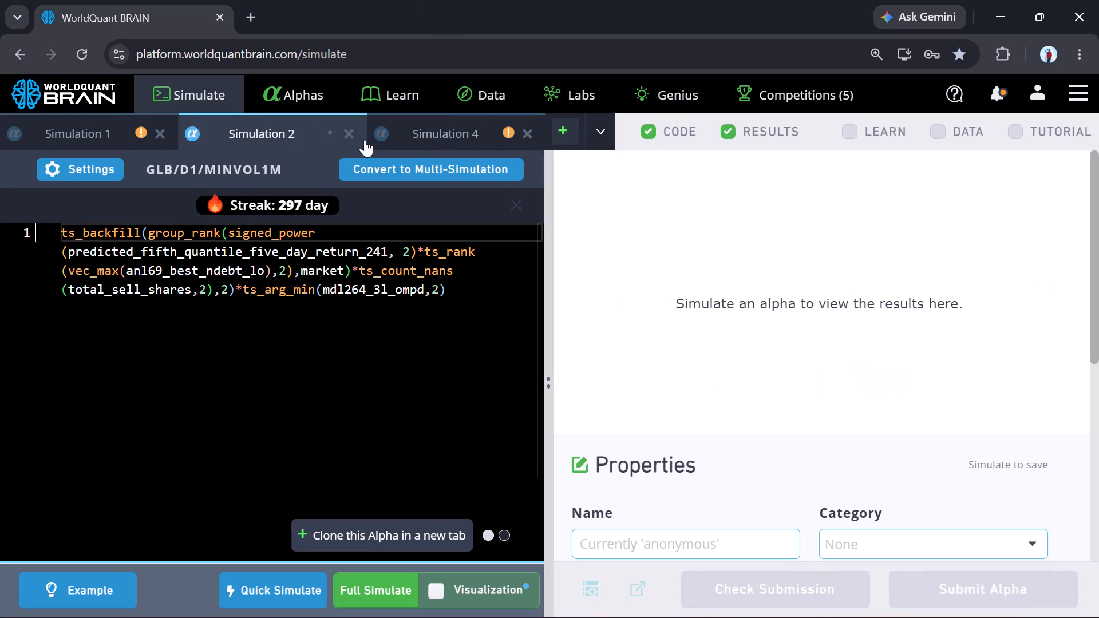
left_click(350, 134)
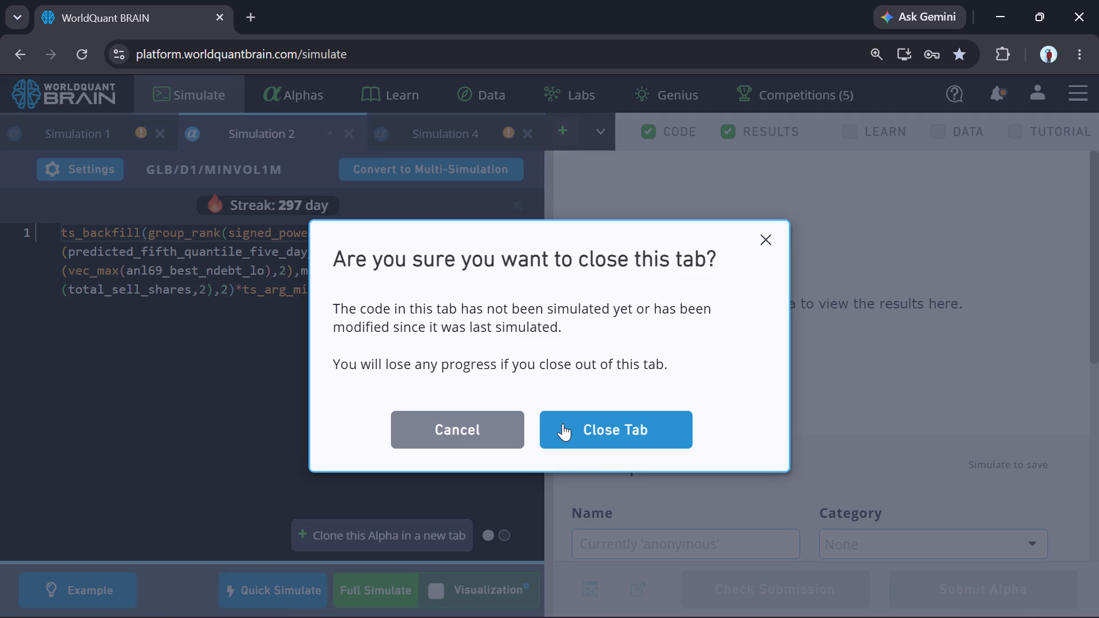
left_click(597, 436)
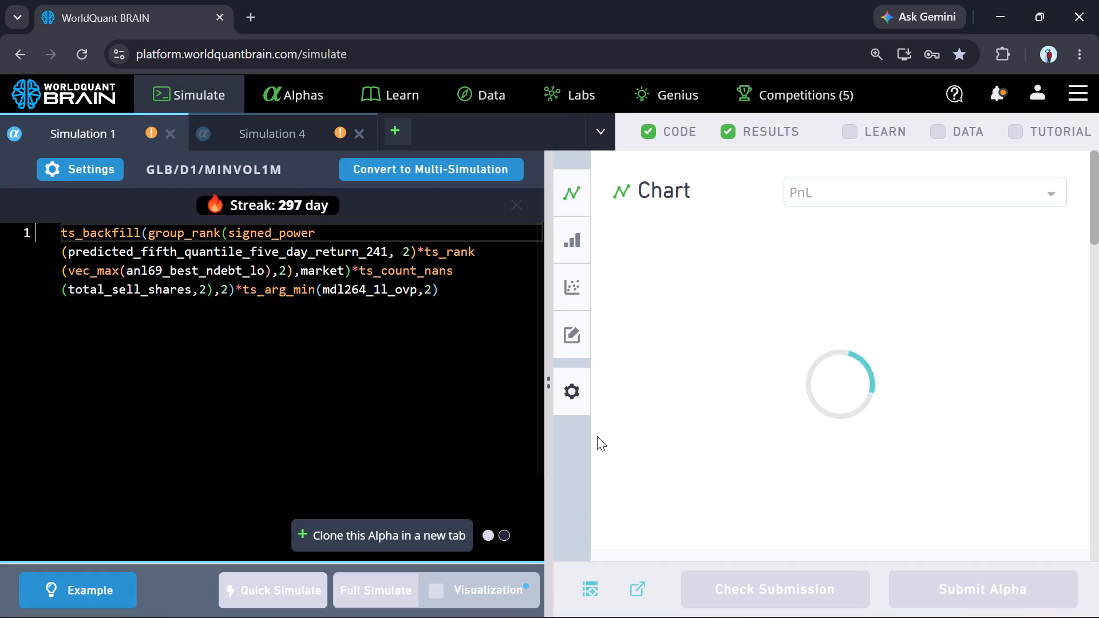
left_click(173, 133)
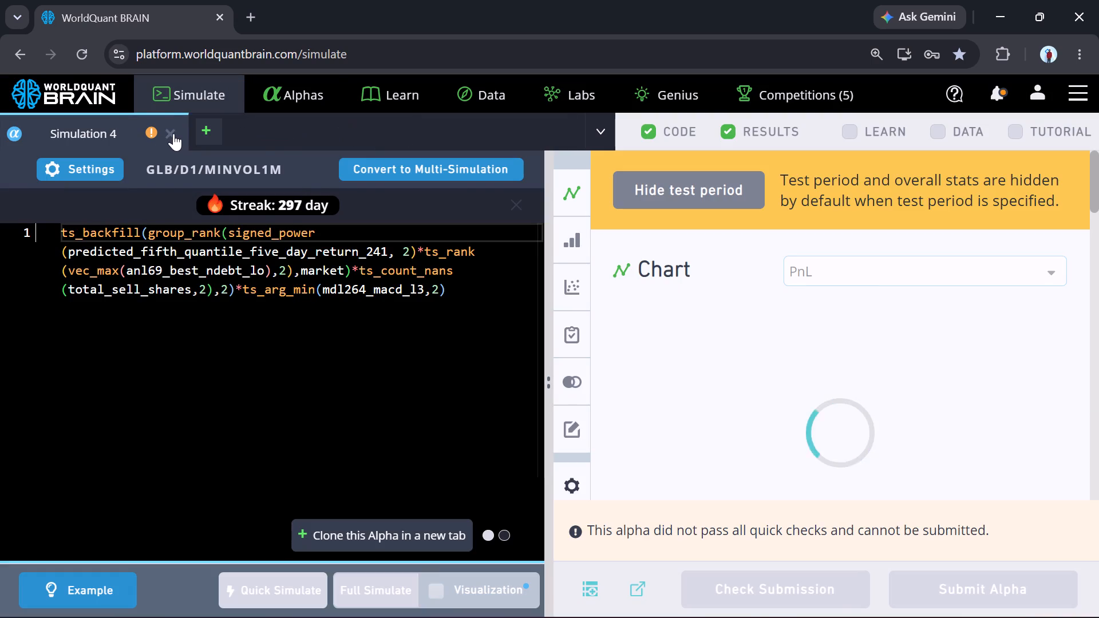
left_click(171, 133)
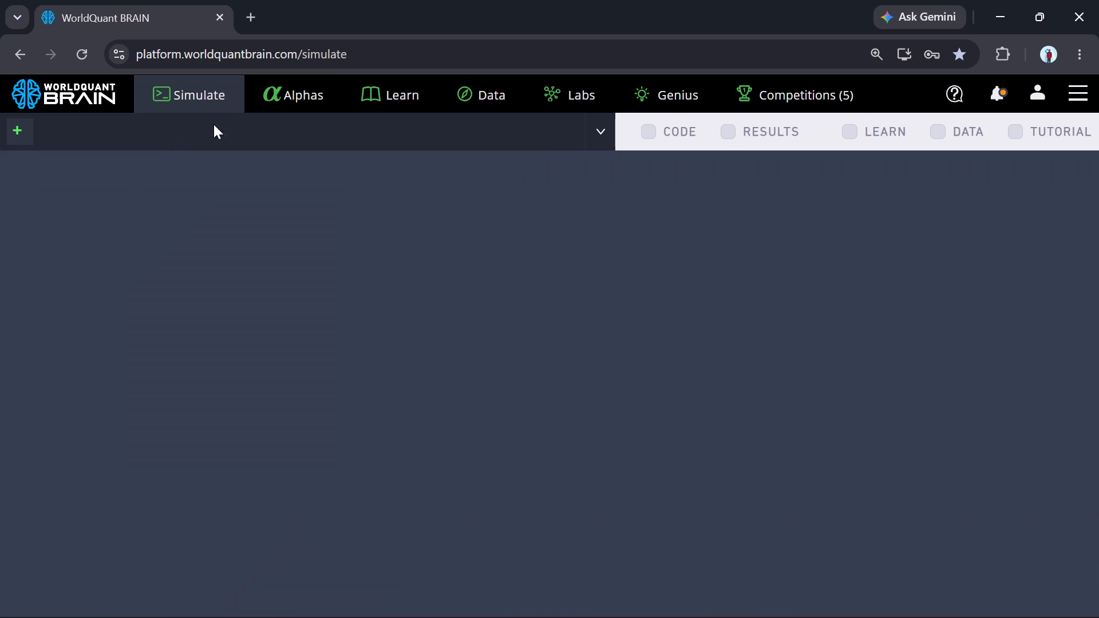
Clone the submitted Super alpha 2rAaNj95 from page 5 of the submitted alphas list into a new simulation.
left_click(306, 104)
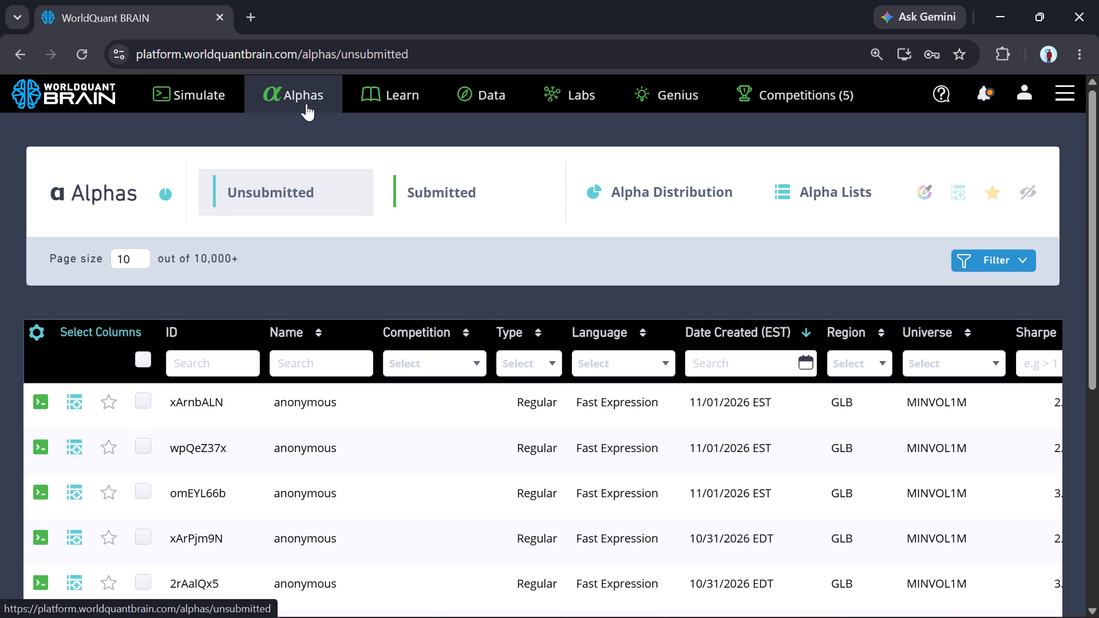
left_click(442, 192)
left_click(442, 192)
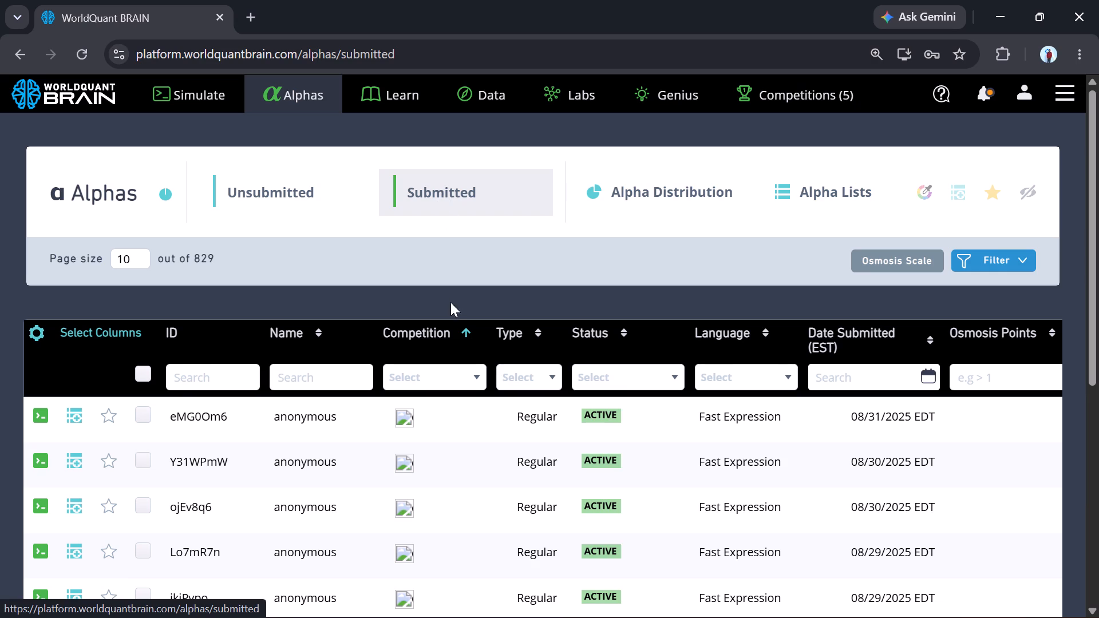
scroll(446, 322, "down", 5)
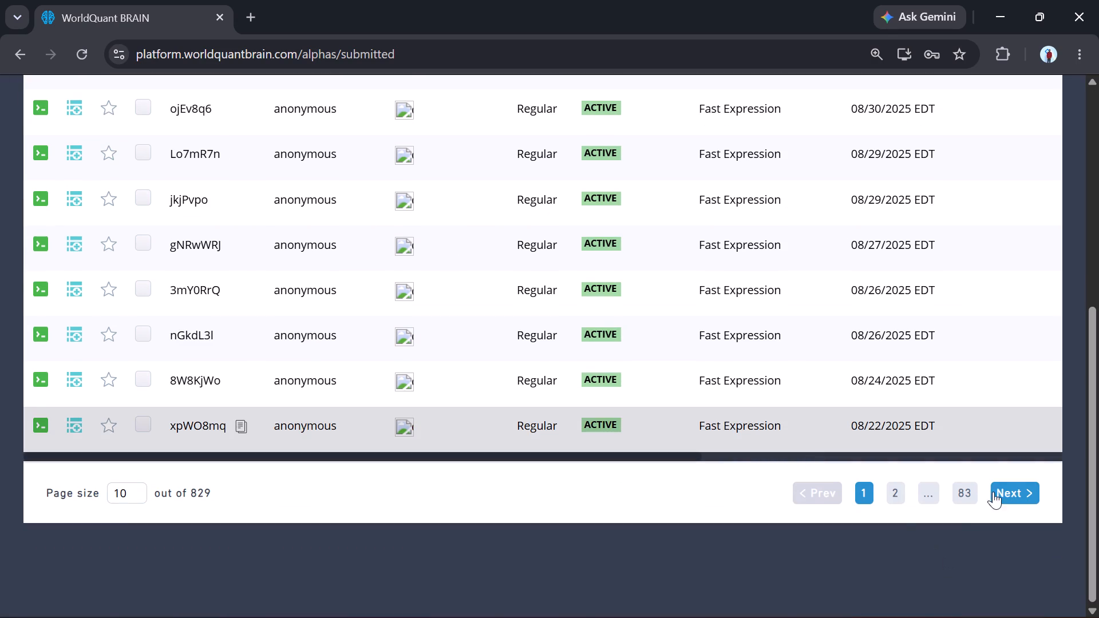
double_click(1005, 497)
right_click(1005, 497)
double_click(1005, 497)
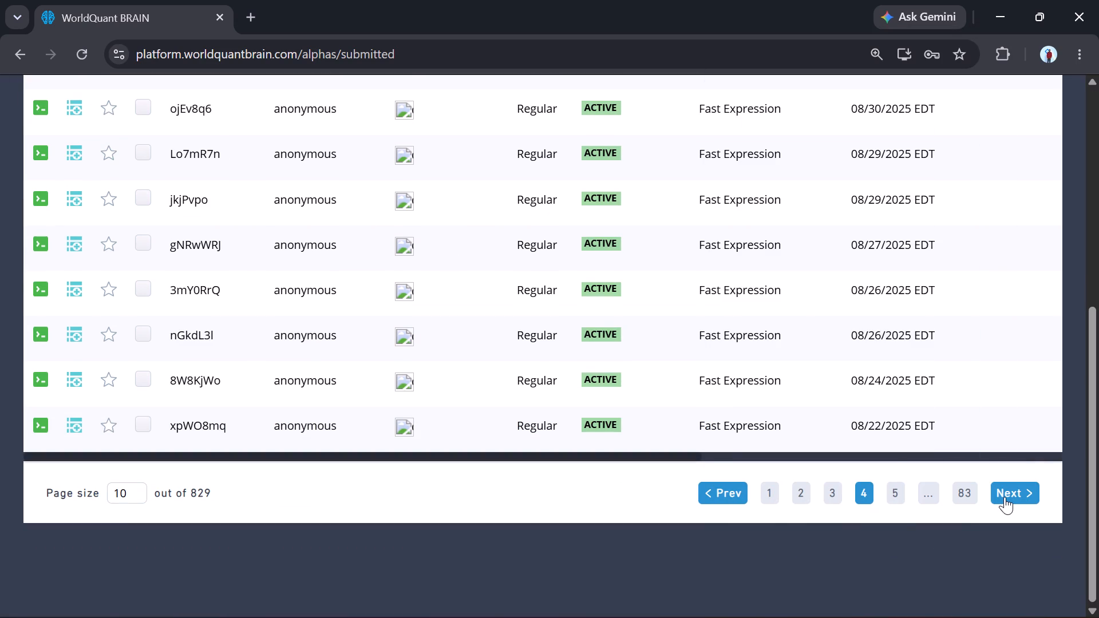
left_click(1005, 497)
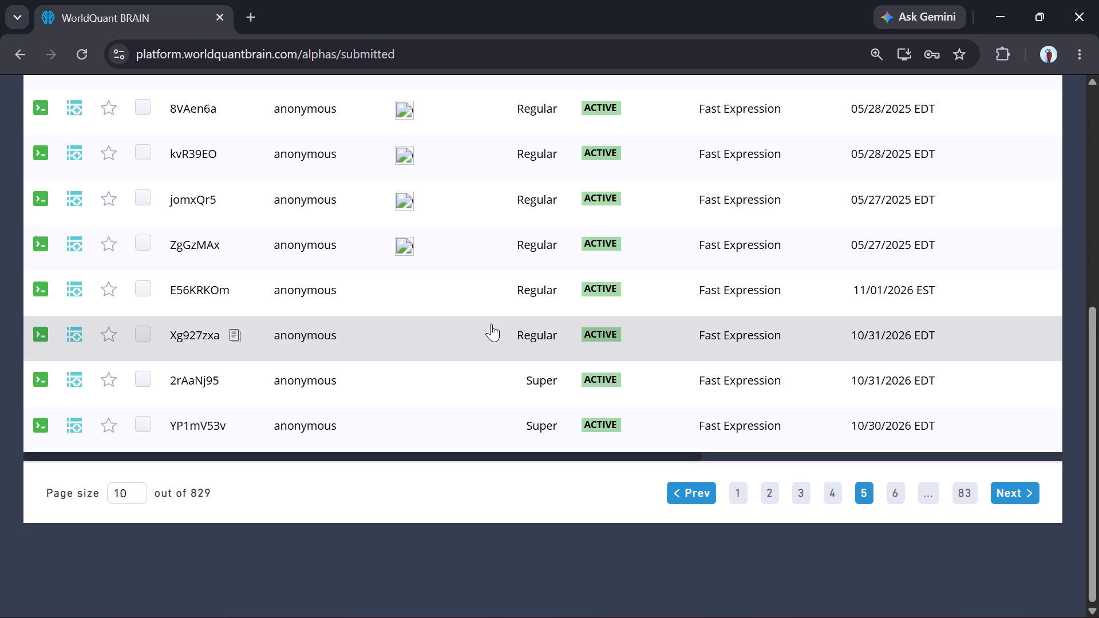
left_click(442, 381)
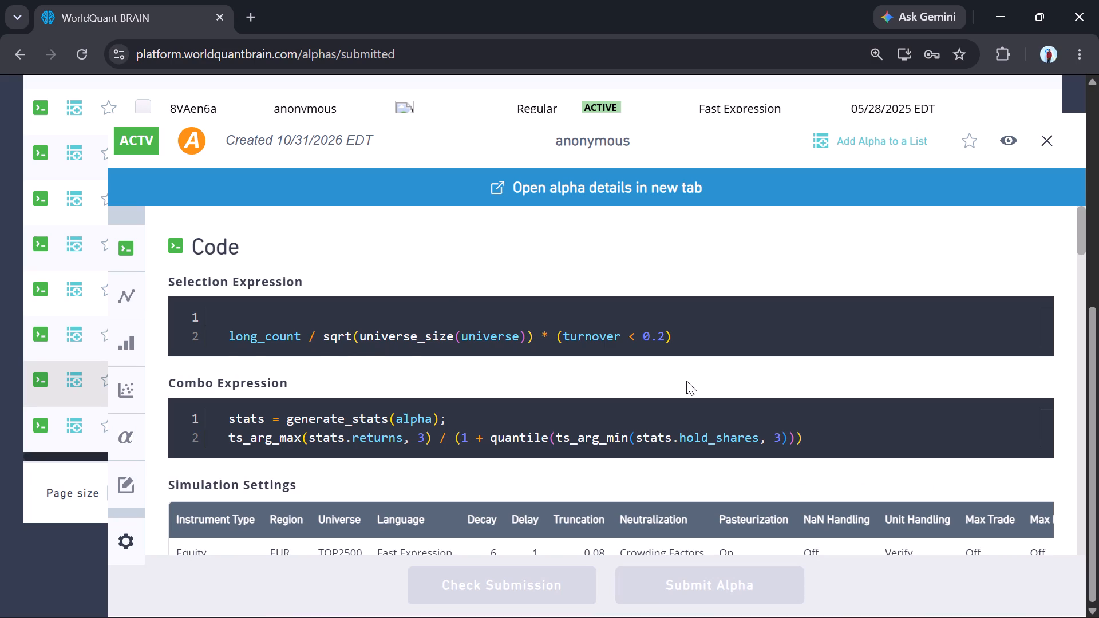
scroll(686, 381, "down", 2)
scroll(875, 273, "up", 1)
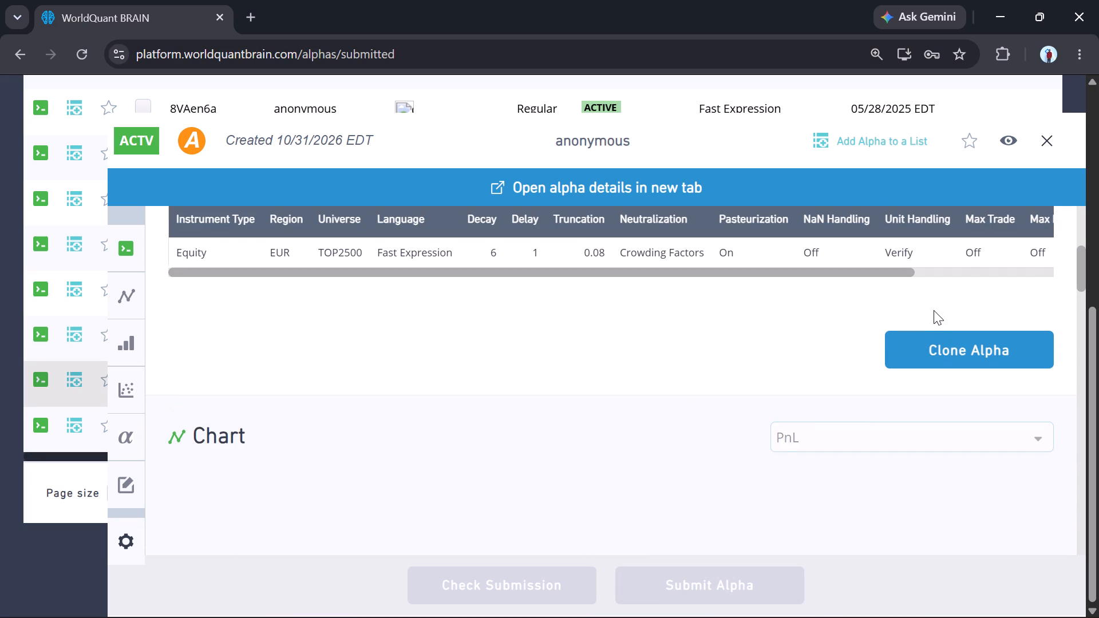
left_click(951, 345)
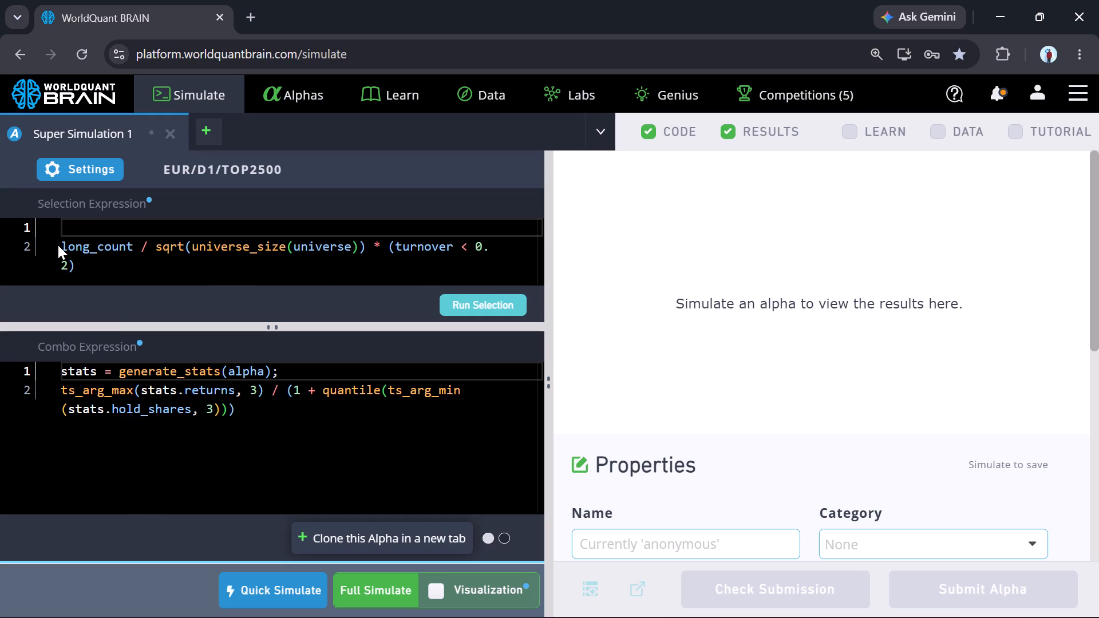
Remove the empty first line from the selection expression and run the selection for the EUR/D1/TOP2500 super alpha.
left_click_drag(58, 245, 248, 257)
key("Down")
key("BackSpace")
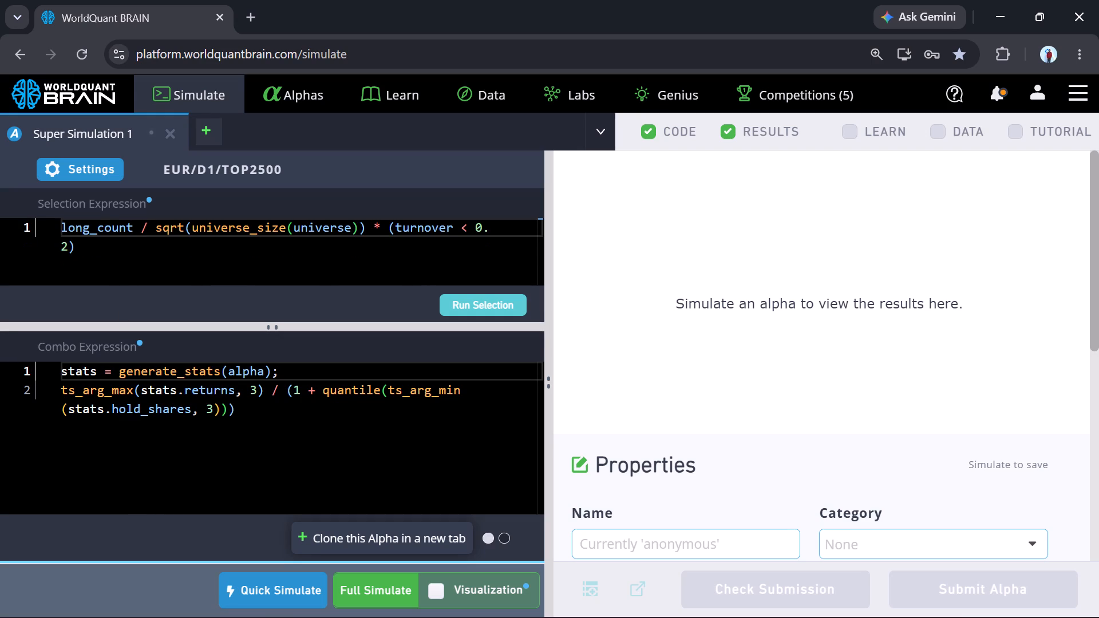
left_click(484, 305)
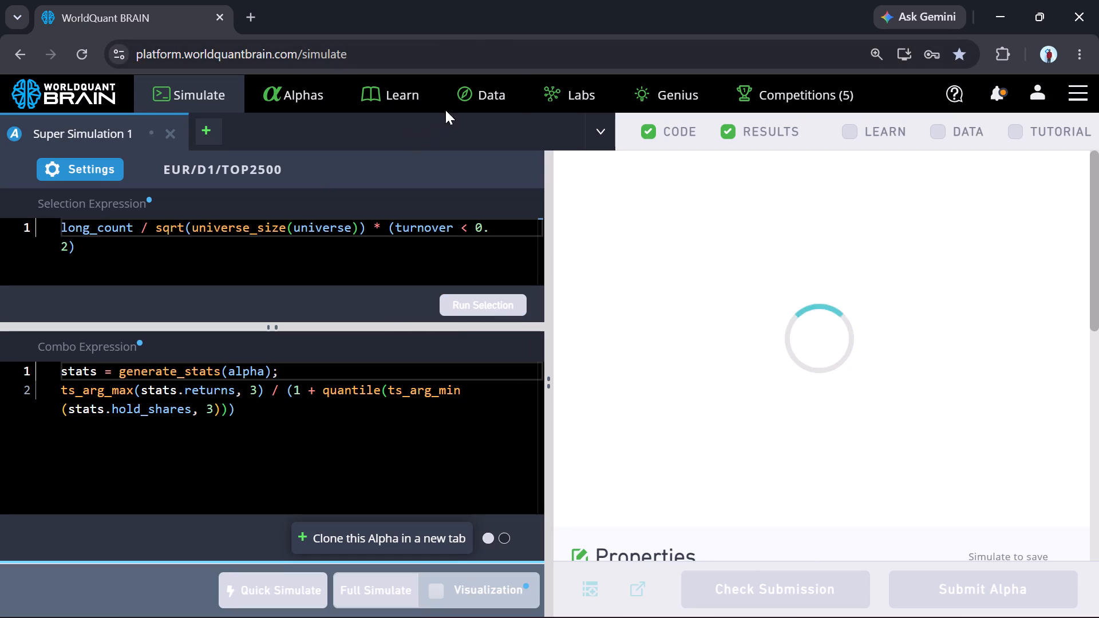
Open the Learn section in a separate browser tab and switch to it.
right_click_drag(412, 98, 405, 111)
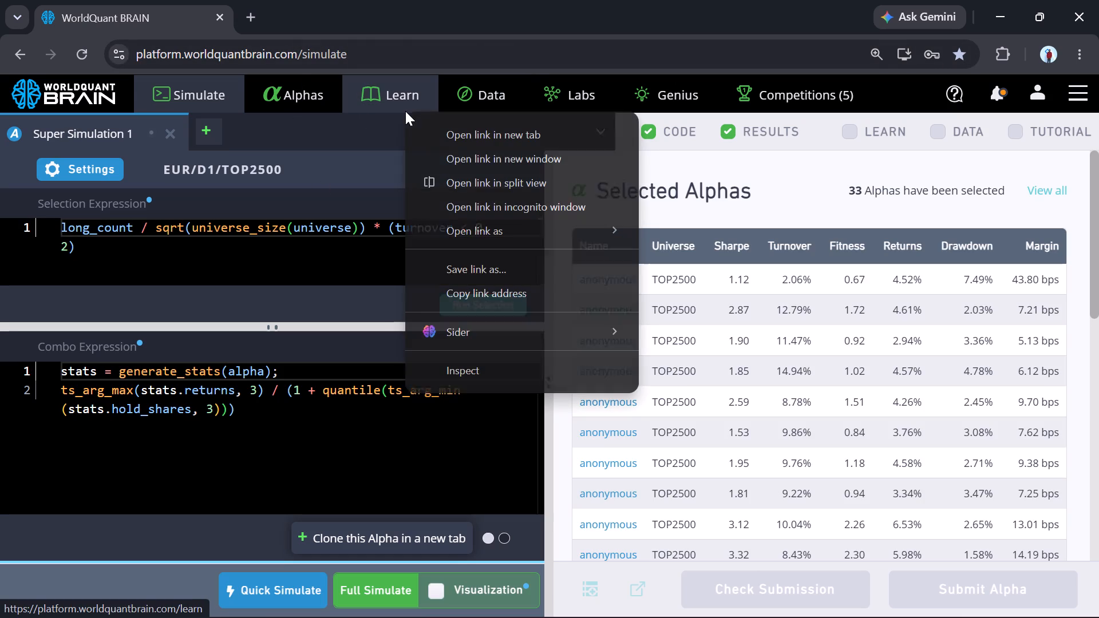
left_click(471, 132)
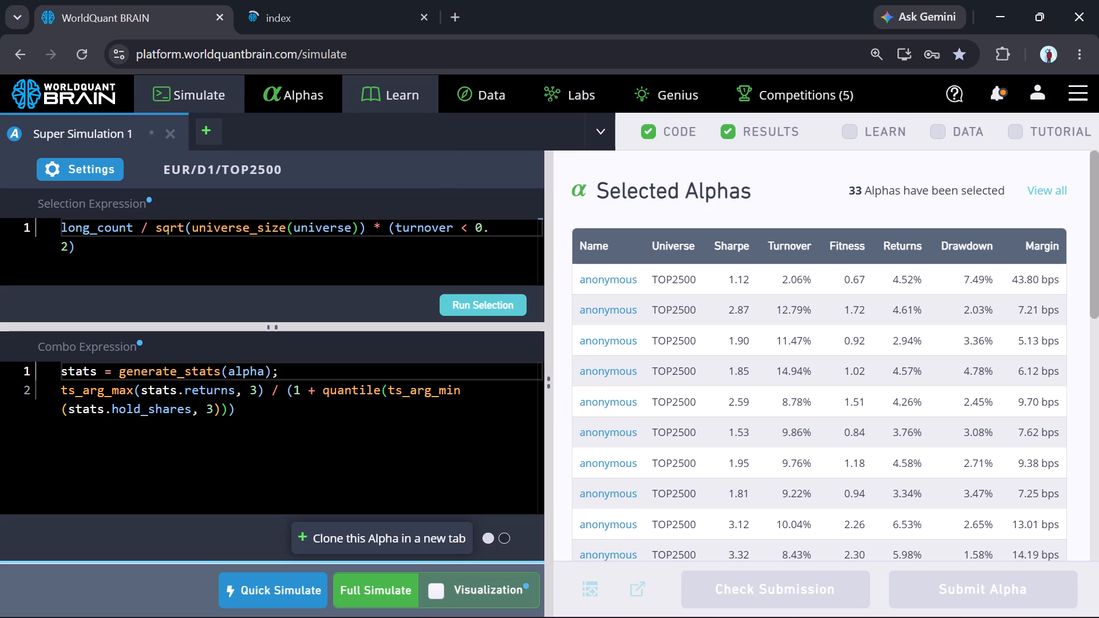
left_click(313, 0)
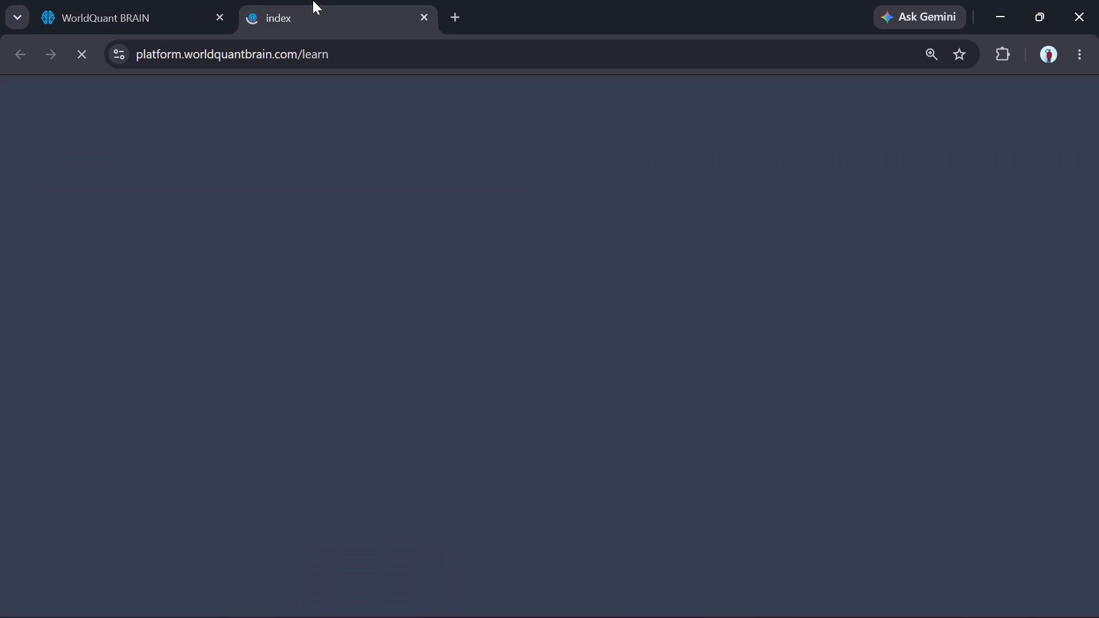
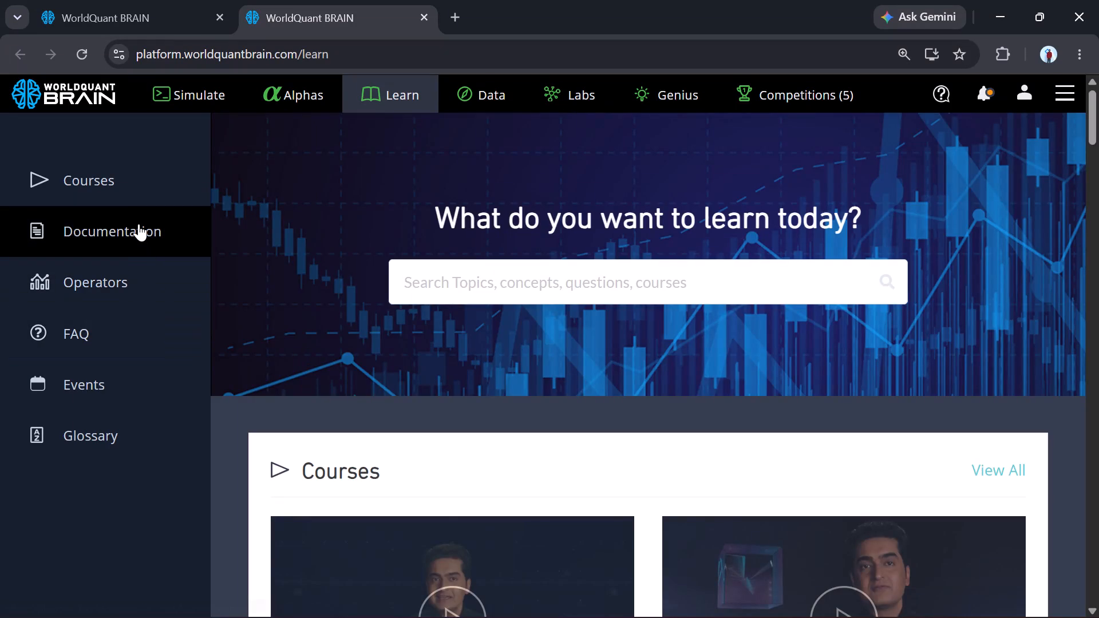
Open the Selection Expression article from the SuperAlpha group of the documentation.
left_click(139, 224)
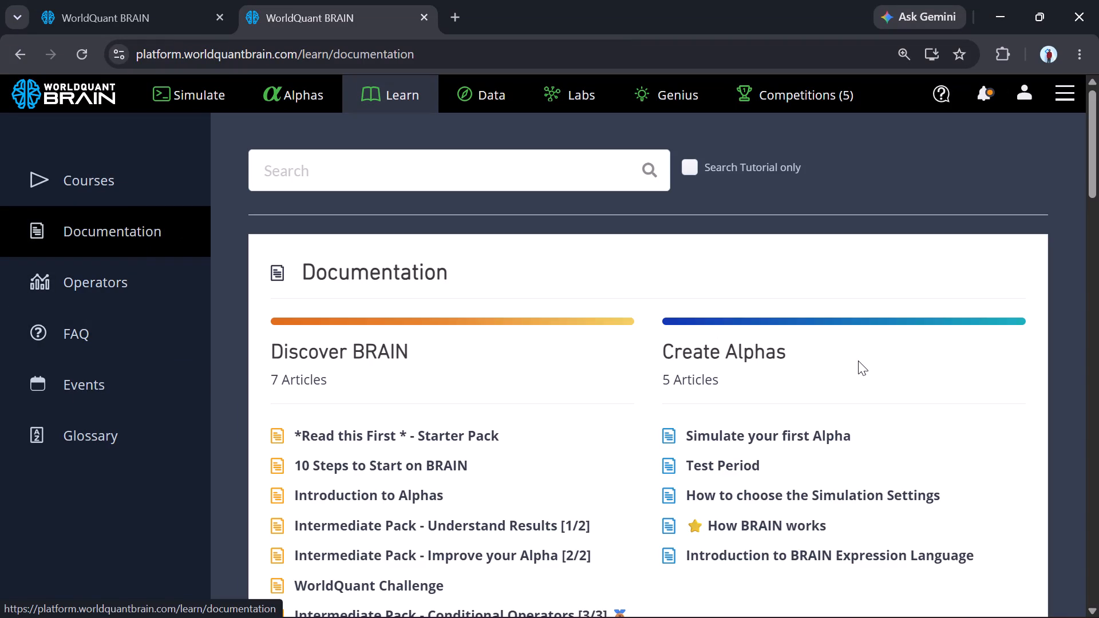
scroll(860, 363, "down", 3)
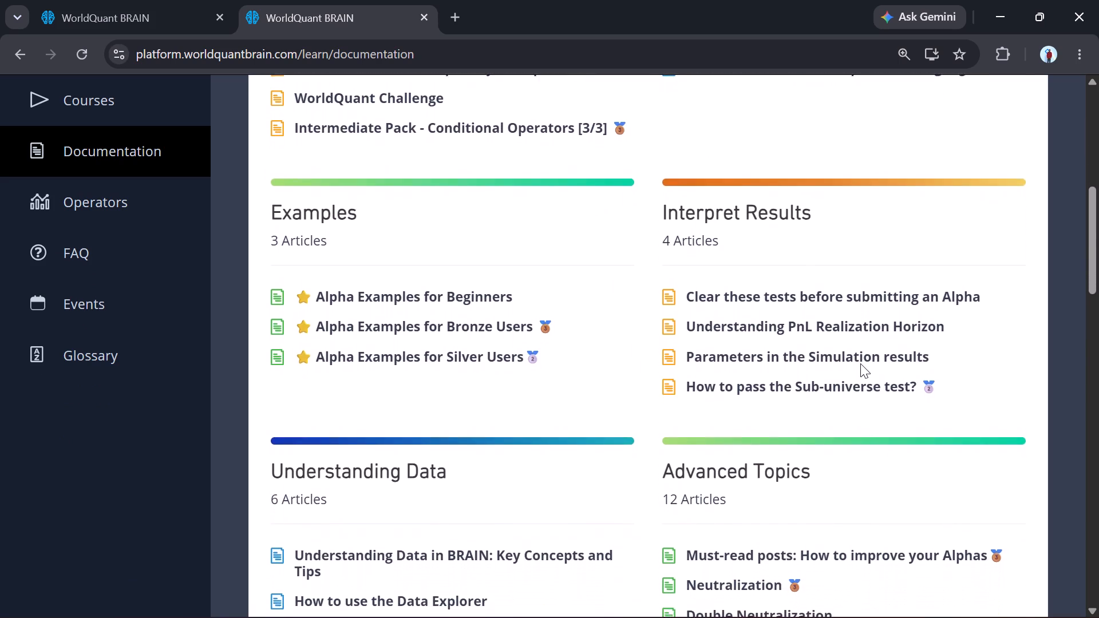
scroll(860, 363, "down", 8)
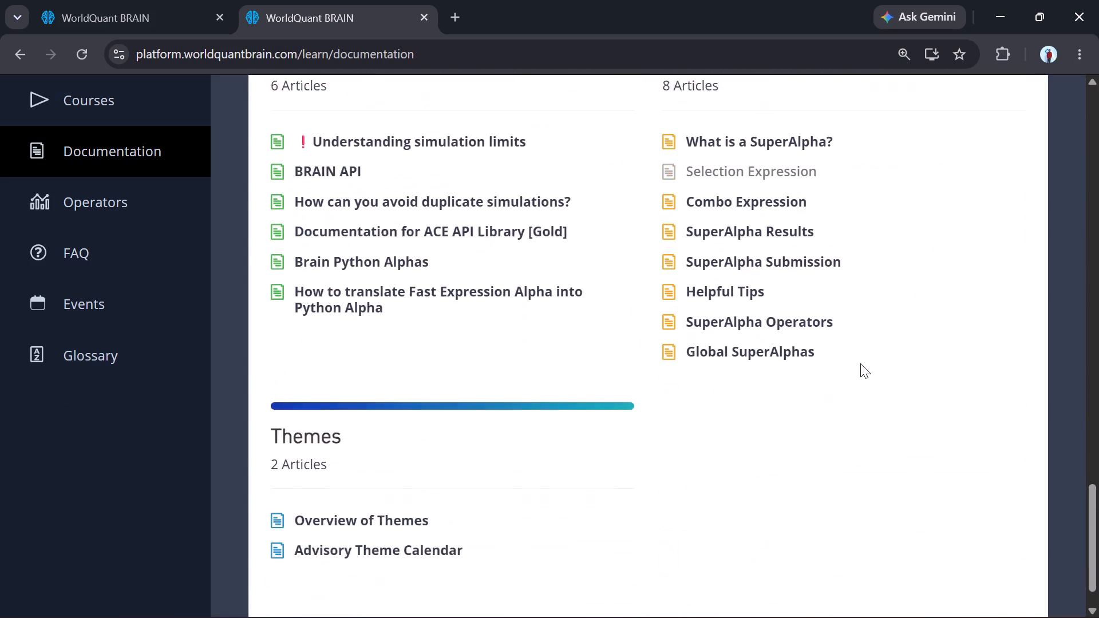
scroll(860, 363, "up", 1)
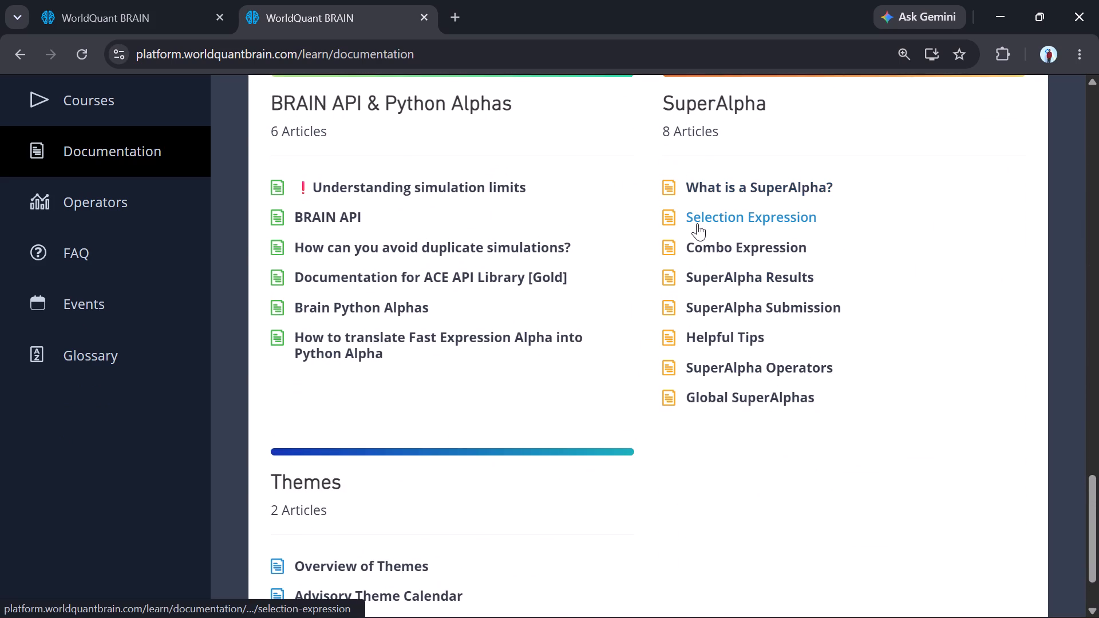
left_click(697, 223)
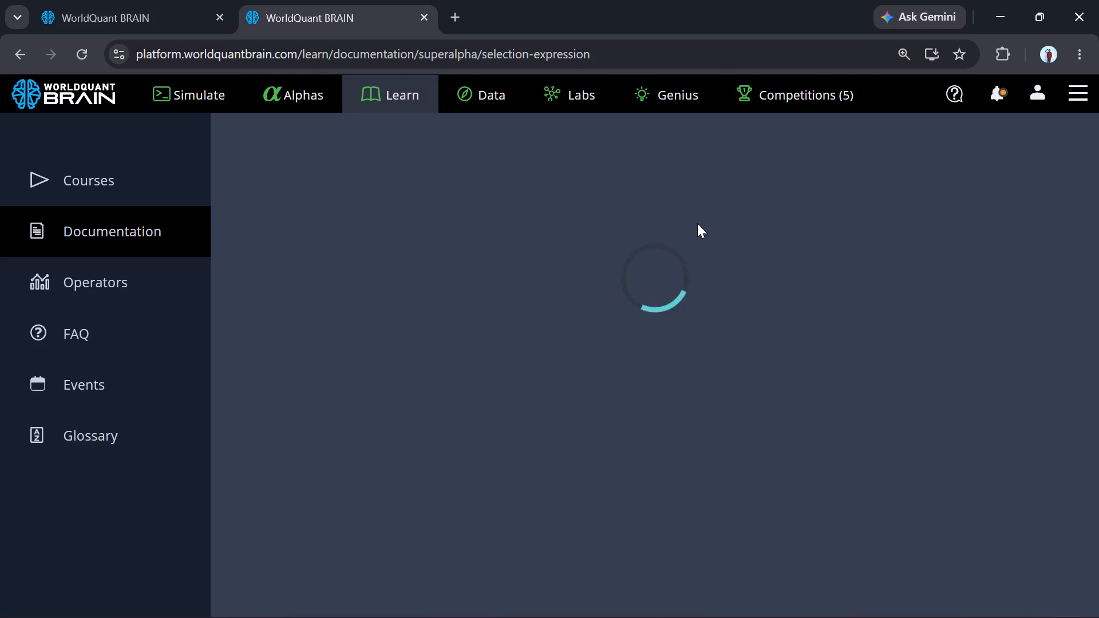
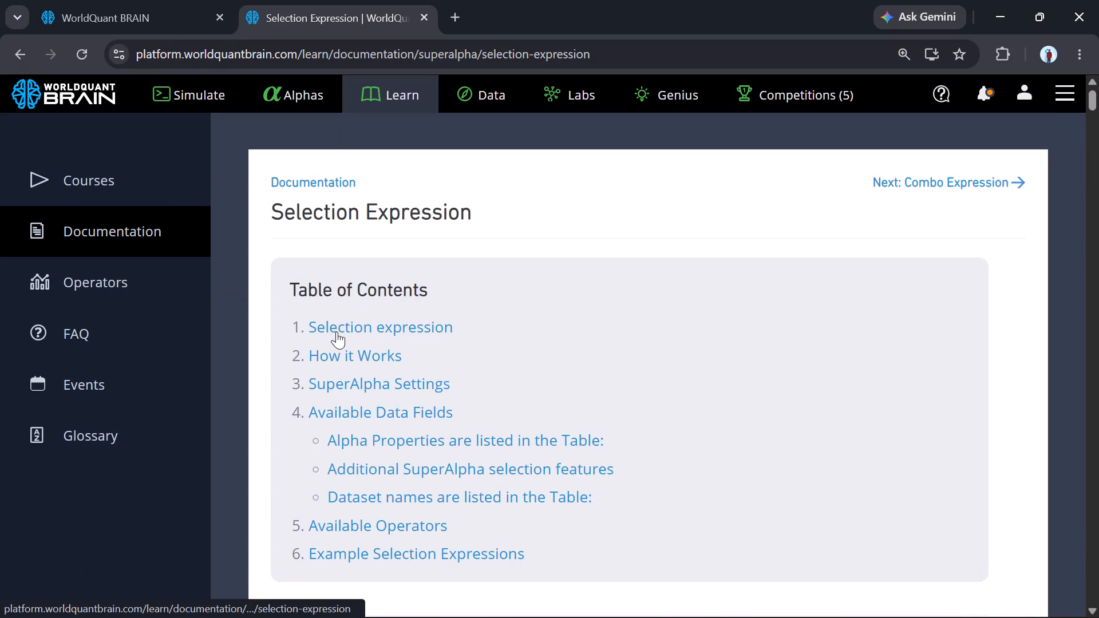
Look through the Selection Expression article, from its opening section to the example selection expressions at its end.
left_click(343, 327)
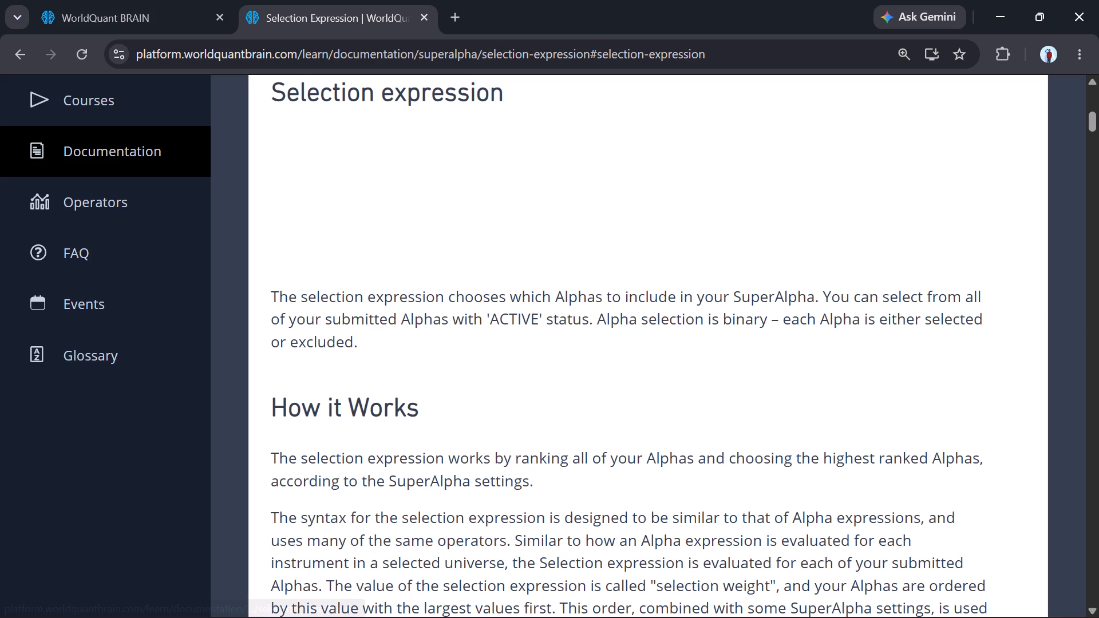
scroll(539, 413, "down", 11)
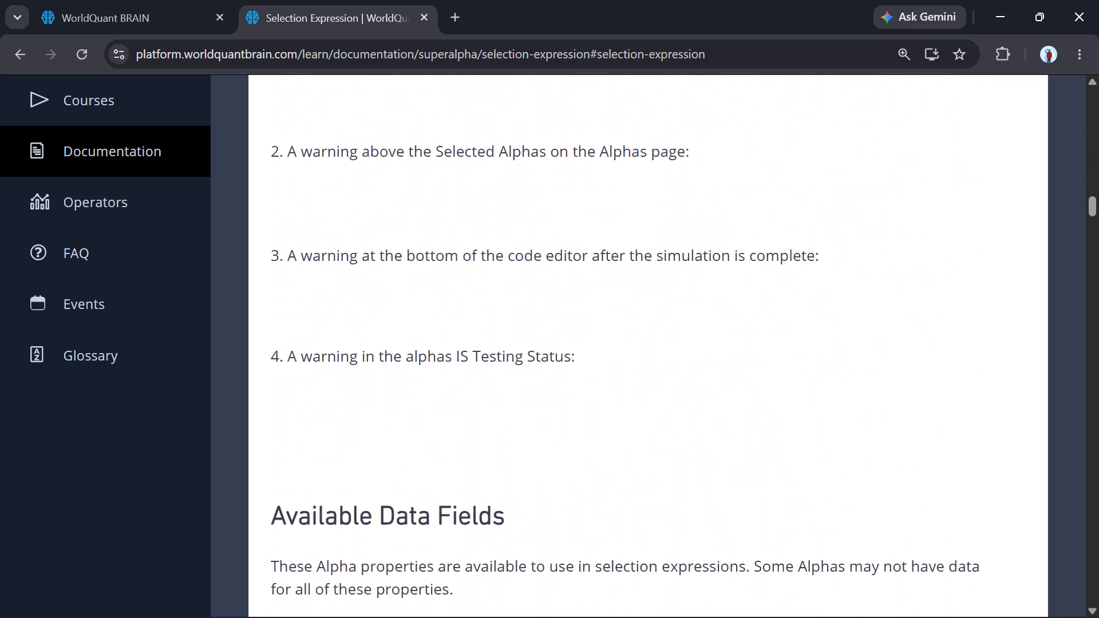
scroll(539, 413, "down", 10)
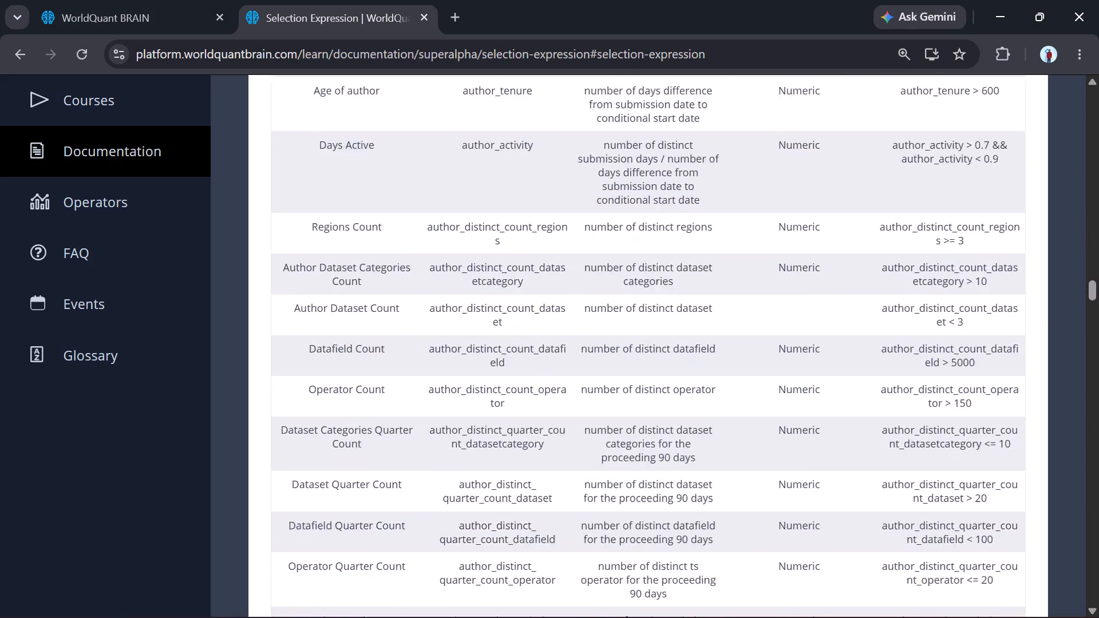
scroll(539, 413, "down", 8)
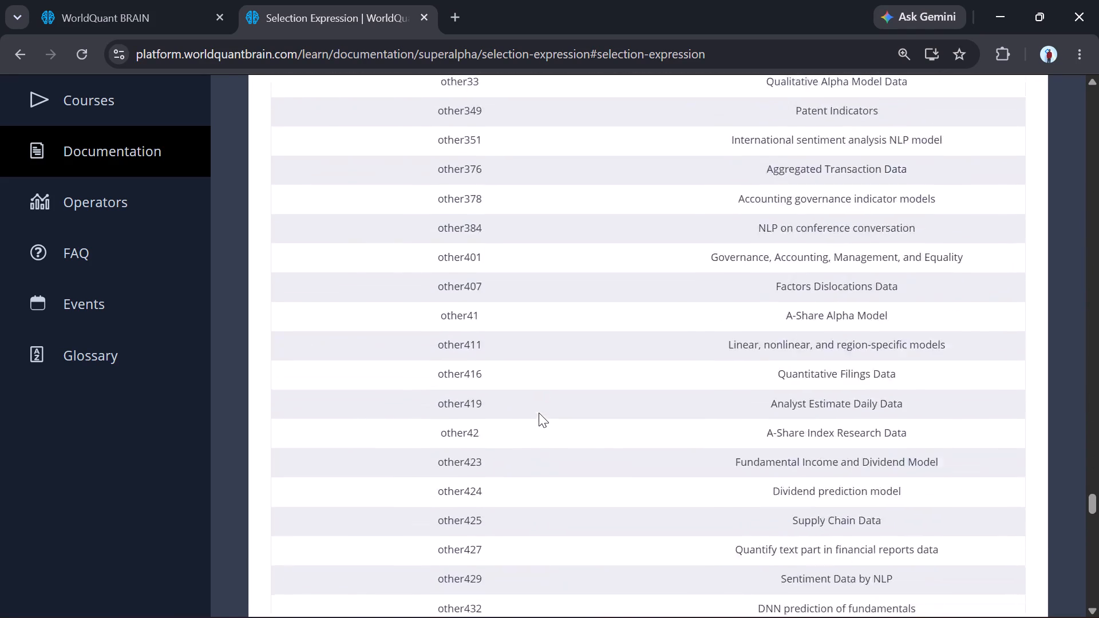
scroll(539, 413, "down", 3)
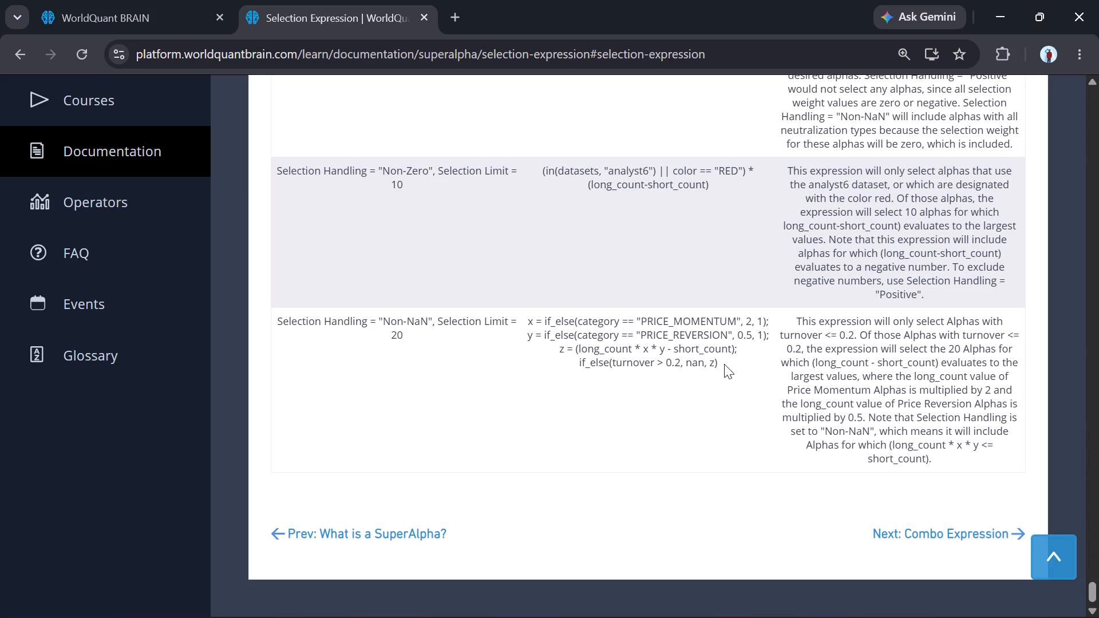
Copy the last example's full selection expression, the one weighting PRICE_MOMENTUM and PRICE_REVERSION and ending in if_else(turnover > 0.2, nan, z).
left_click_drag(724, 364, 516, 327)
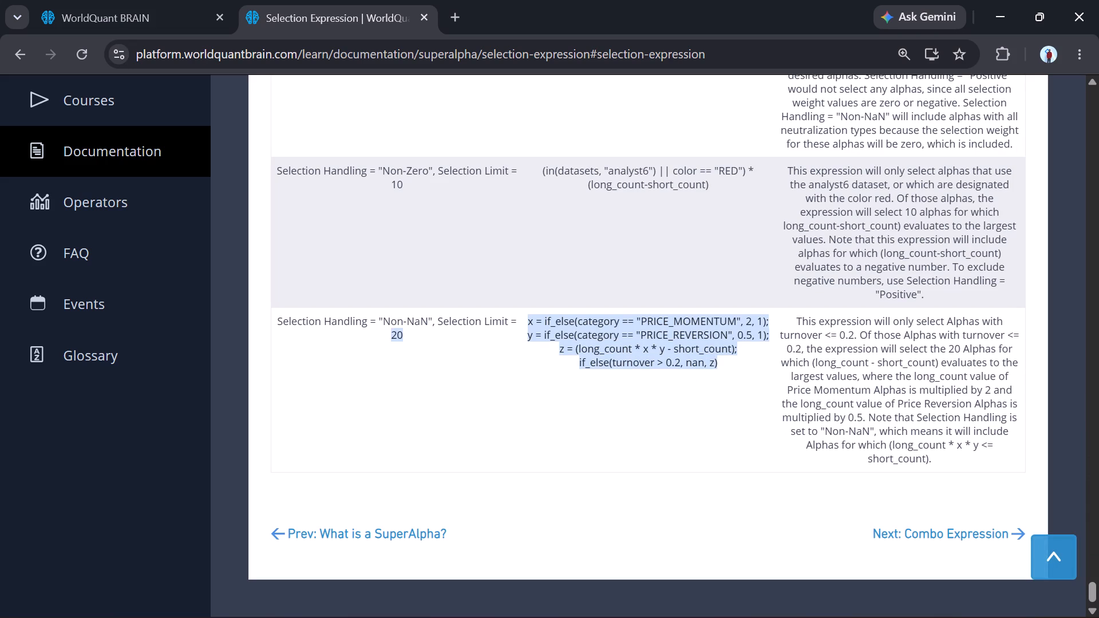
key("shift+Right")
key("shift+Right")
key("shift+Right")
key("shift+Right")
key("shift+Right")
key("shift+Left")
key("ctrl+c")
In the Super Simulation 1 editor, replace the whole selection expression with the copied example and run the selection.
left_click(100, 0)
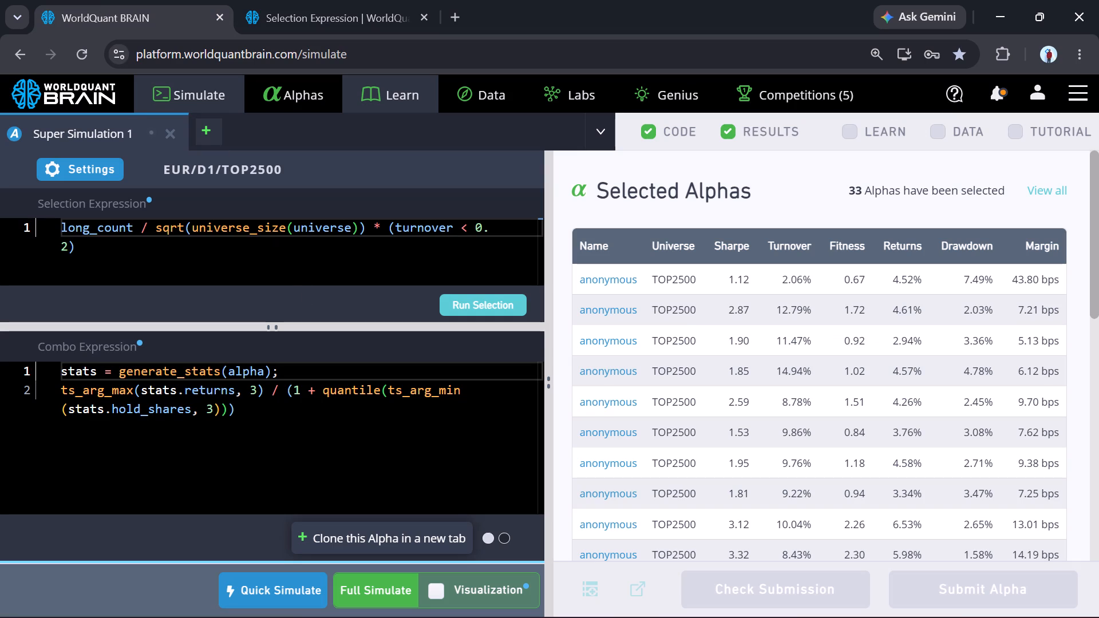
left_click(290, 258)
key("ctrl+a")
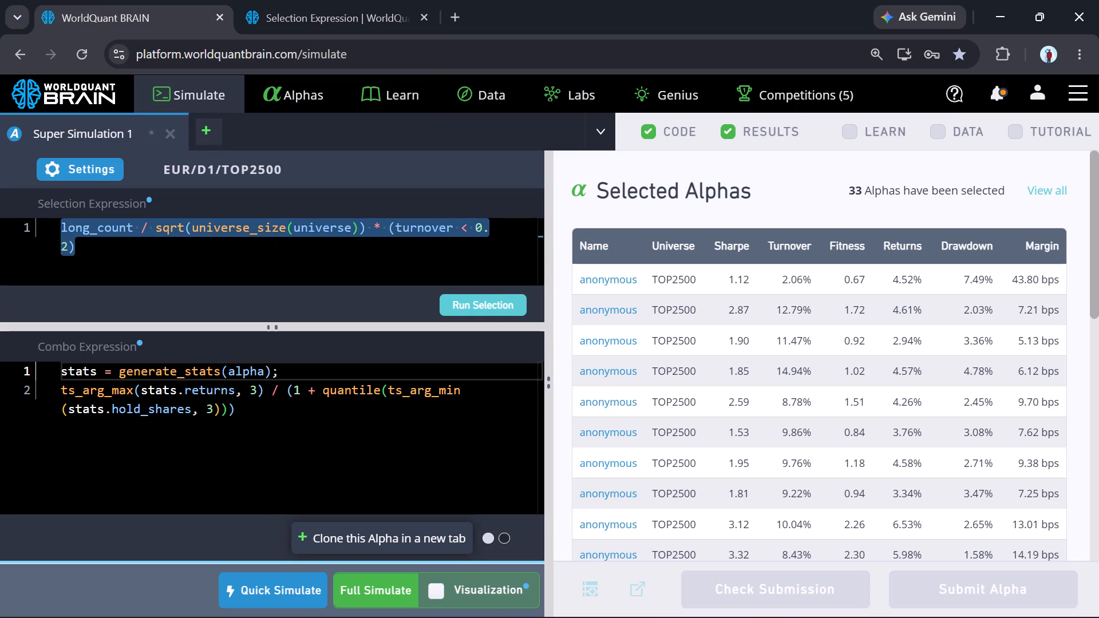
key("ctrl+v")
left_click(462, 300)
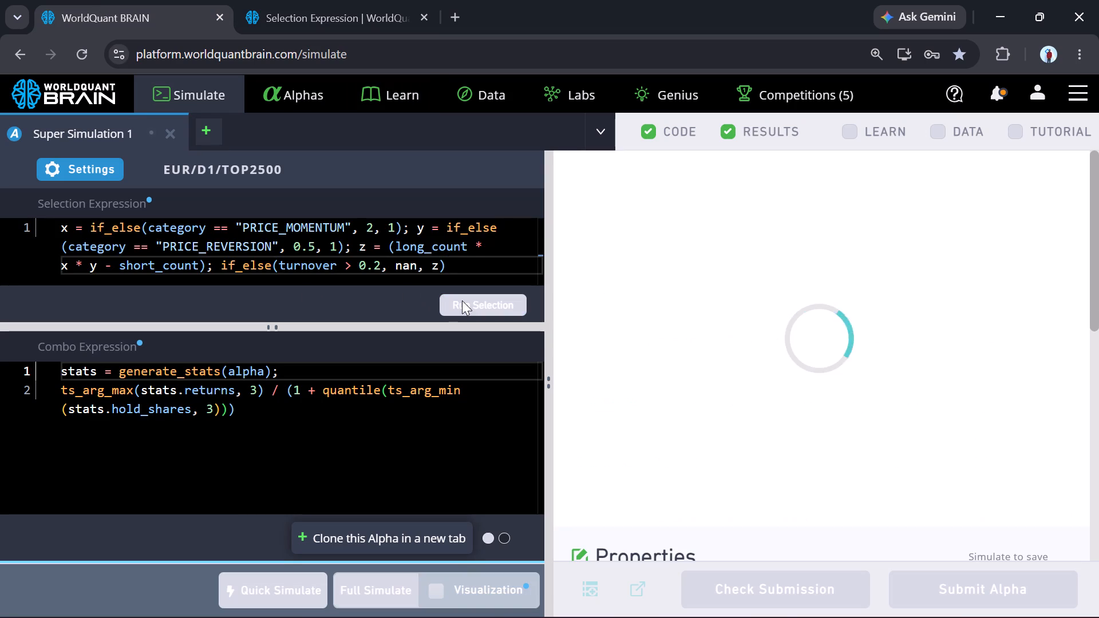
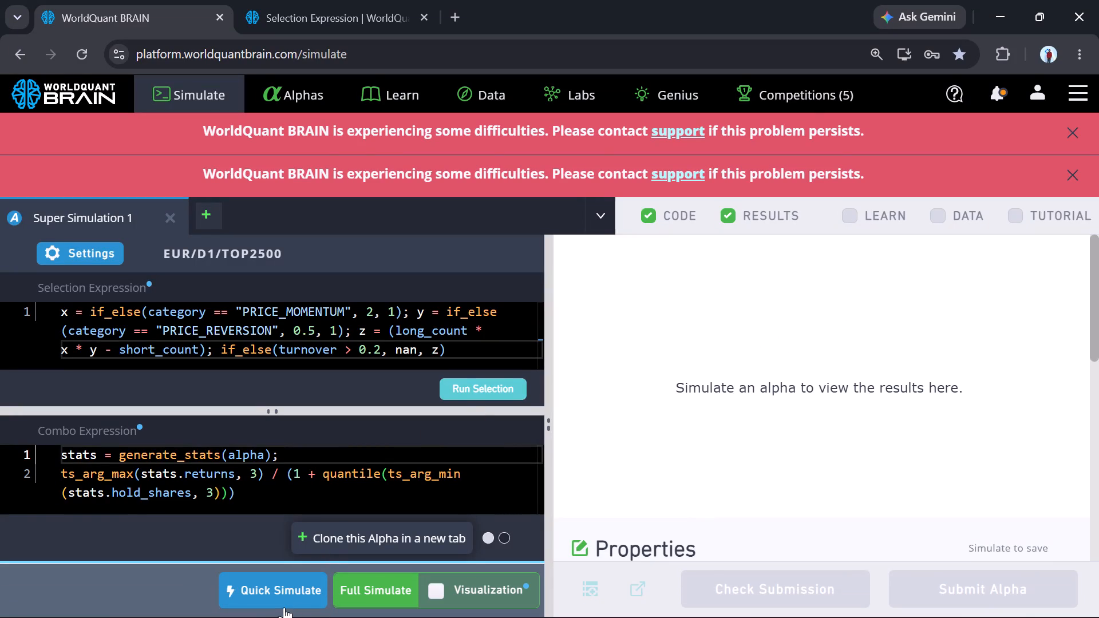
Start a Quick Simulate run of the EUR/D1/TOP2500 super alpha with the pasted selection expression.
left_click(283, 596)
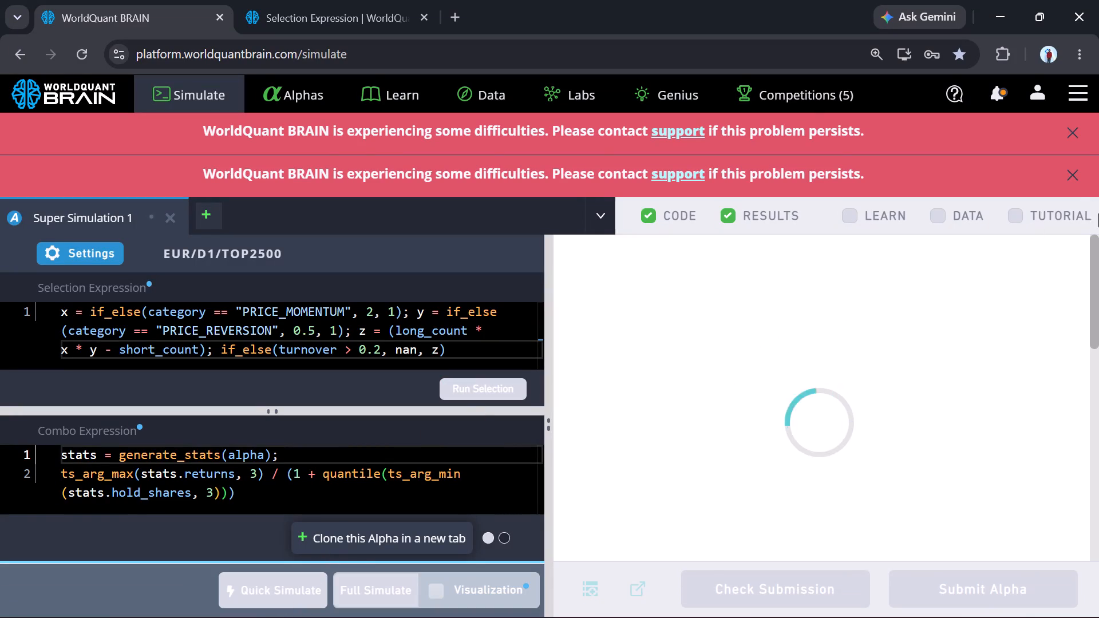
Dismiss both red support banners above the simulation editor.
left_click(1073, 171)
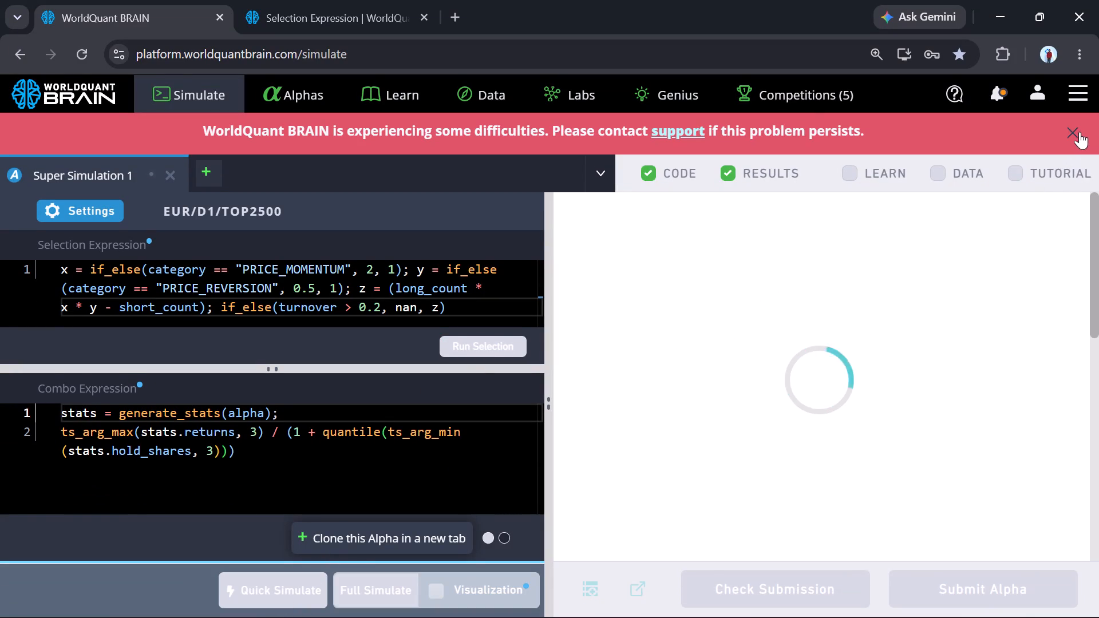
left_click(1076, 129)
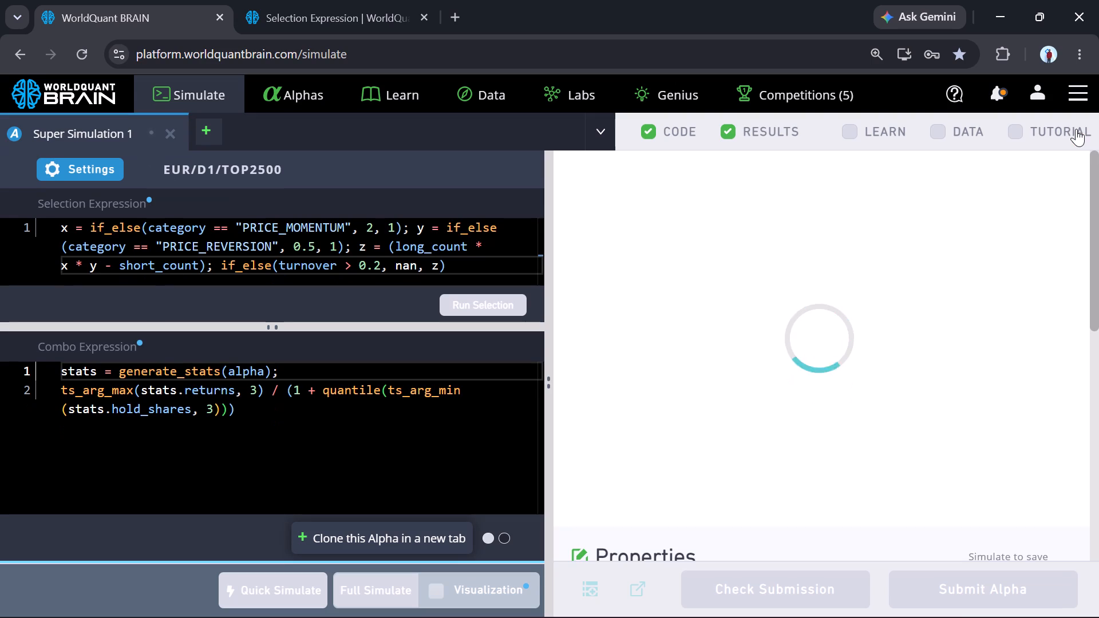
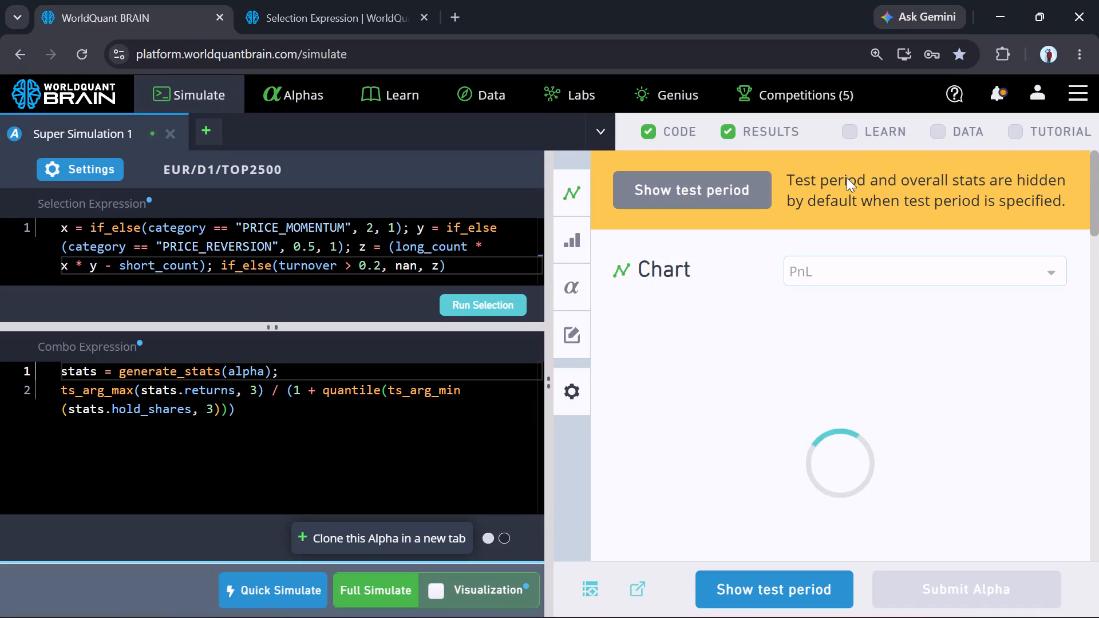
Show the test period and review the PnL chart and the failed checks under IS Testing Status.
left_click(785, 579)
scroll(889, 398, "down", 2)
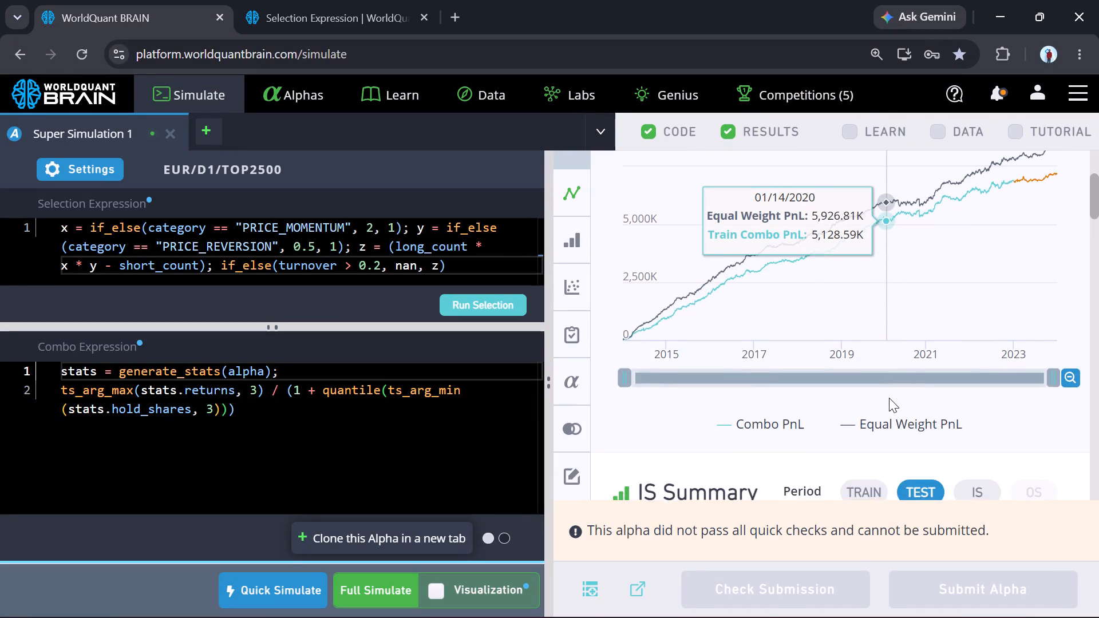
scroll(889, 398, "down", 6)
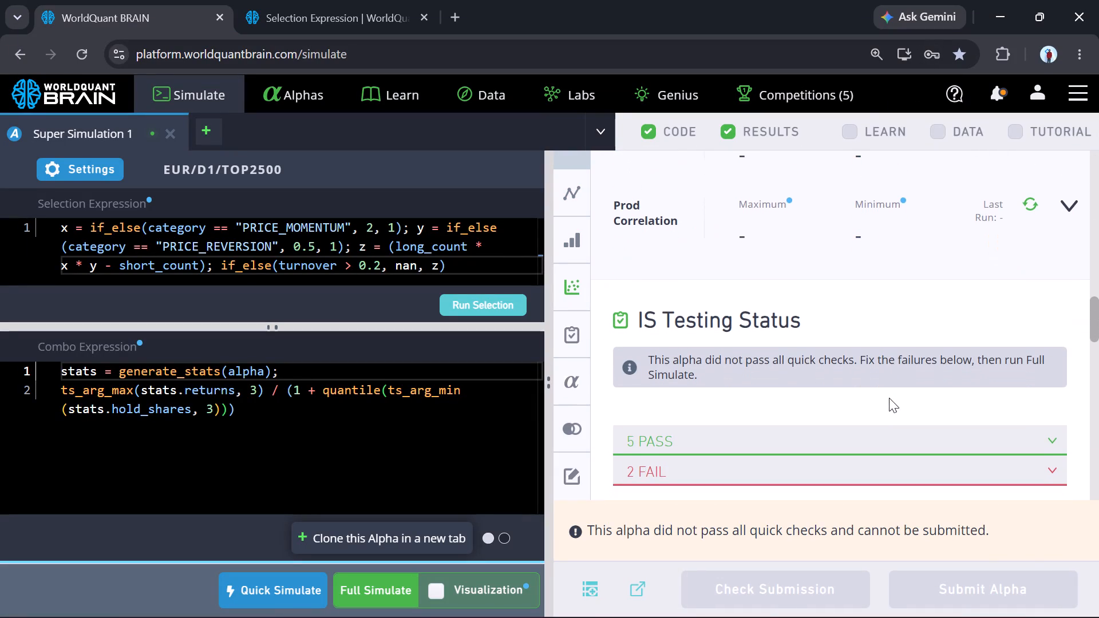
left_click(765, 471)
scroll(844, 399, "down", 1)
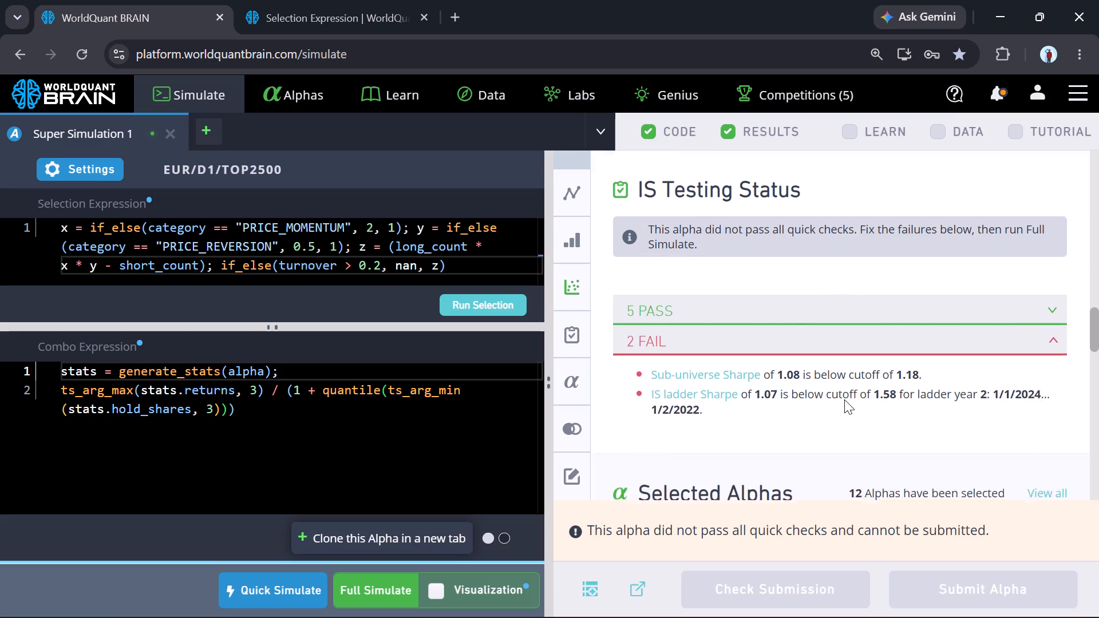
scroll(844, 399, "down", 1)
scroll(844, 399, "up", 1)
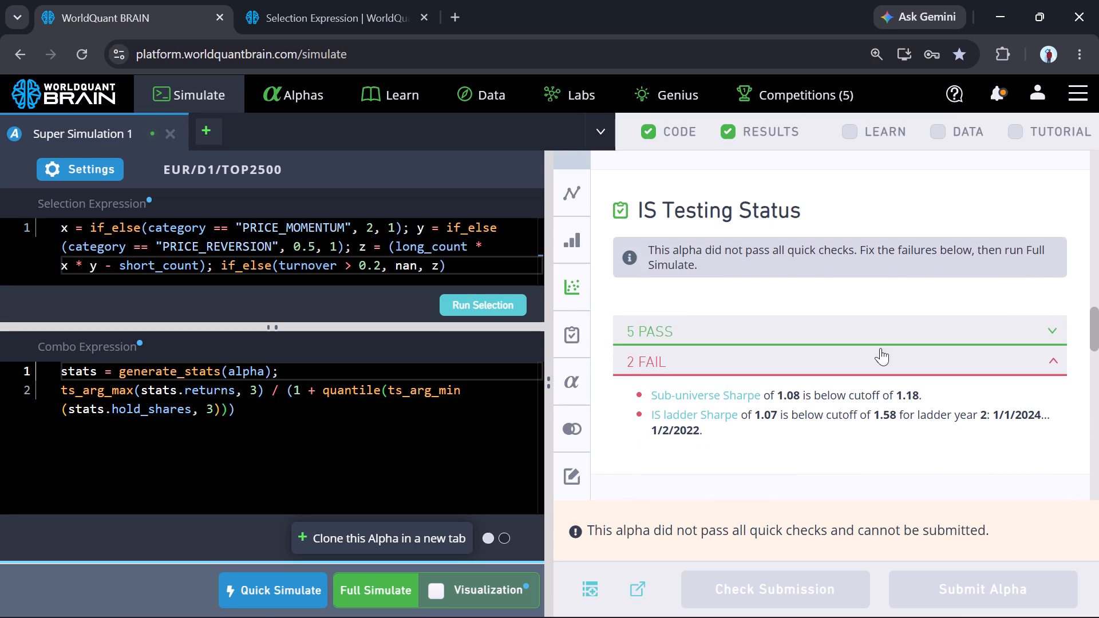
scroll(944, 255, "up", 2)
Run the Prod Correlation check for the super alpha.
left_click(1032, 253)
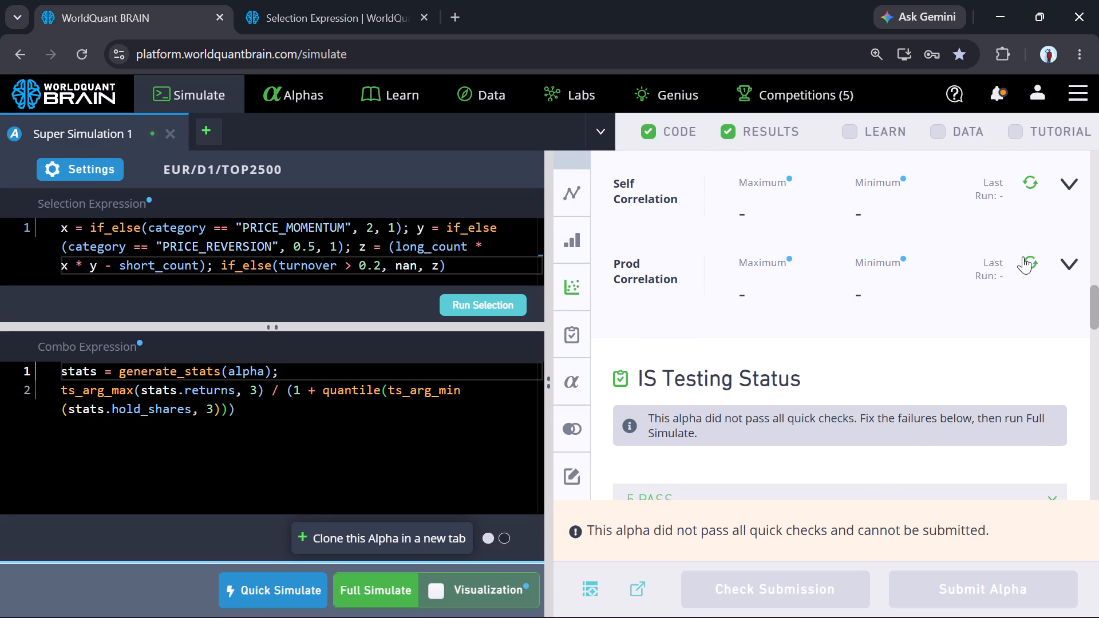
left_click(1034, 259)
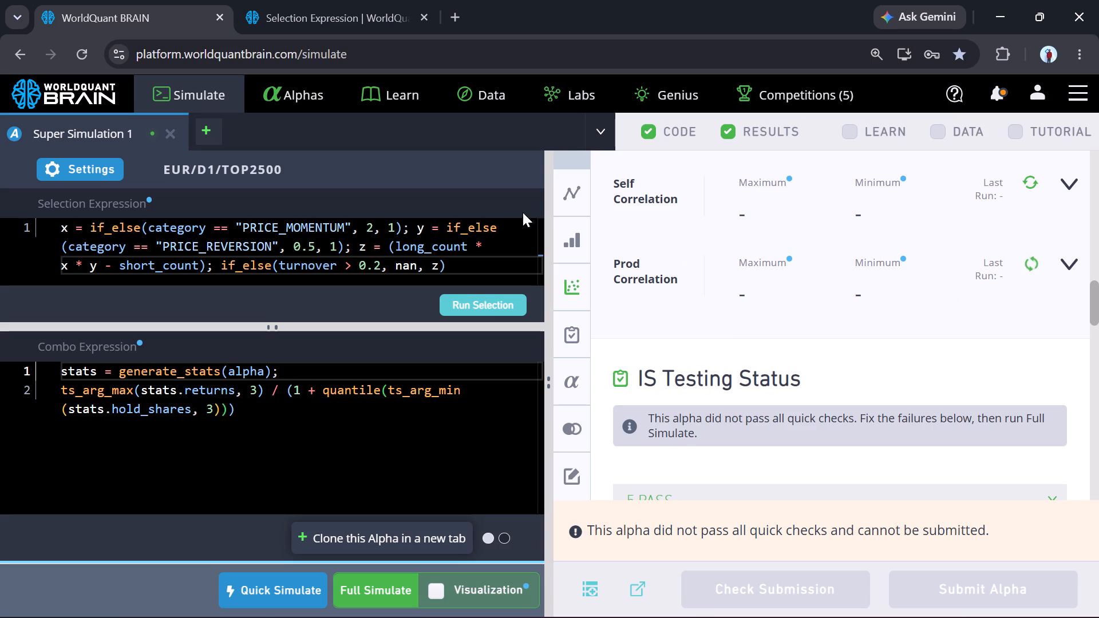
Review the test-period aggregate data and the yearly breakdown table in the IS Summary.
scroll(932, 284, "up", 4)
scroll(932, 284, "down", 1)
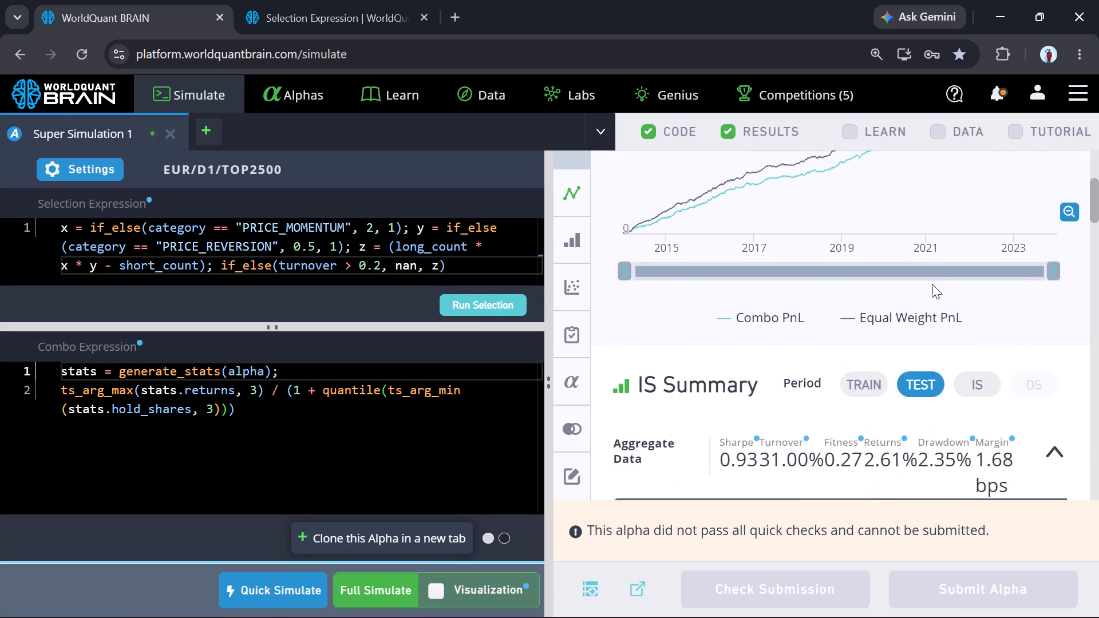
scroll(932, 284, "down", 2)
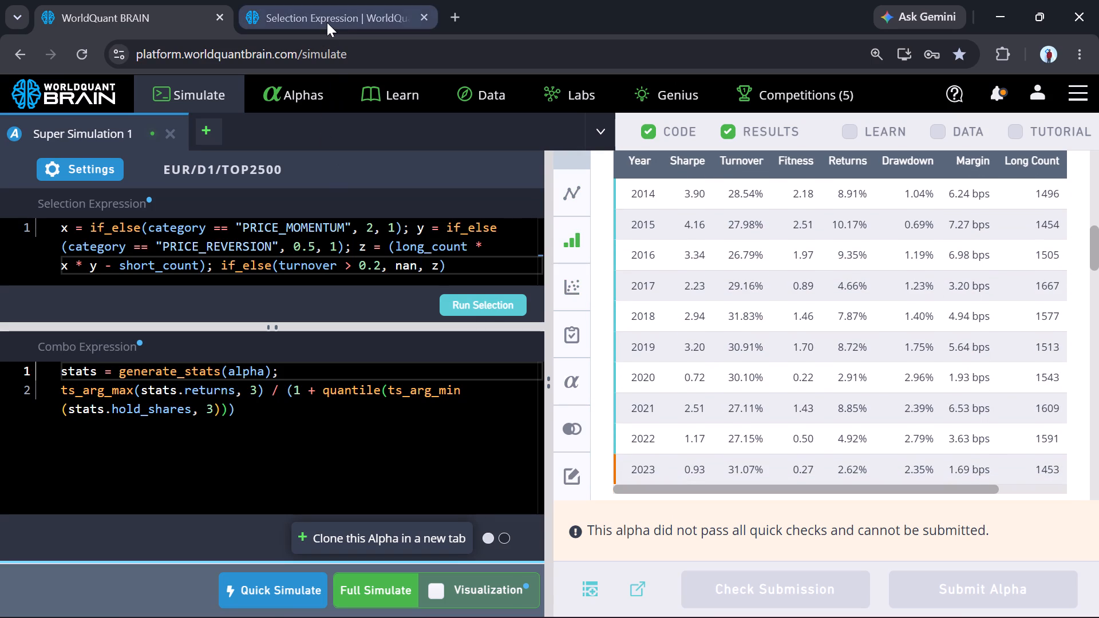
left_click(327, 22)
left_click(327, 22)
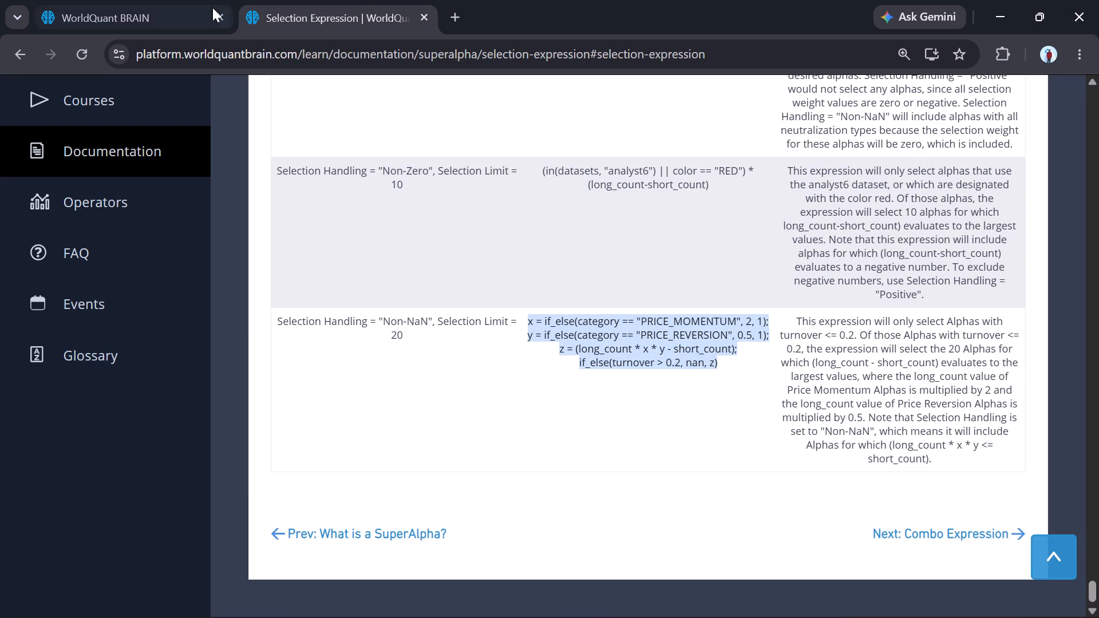
left_click(176, 3)
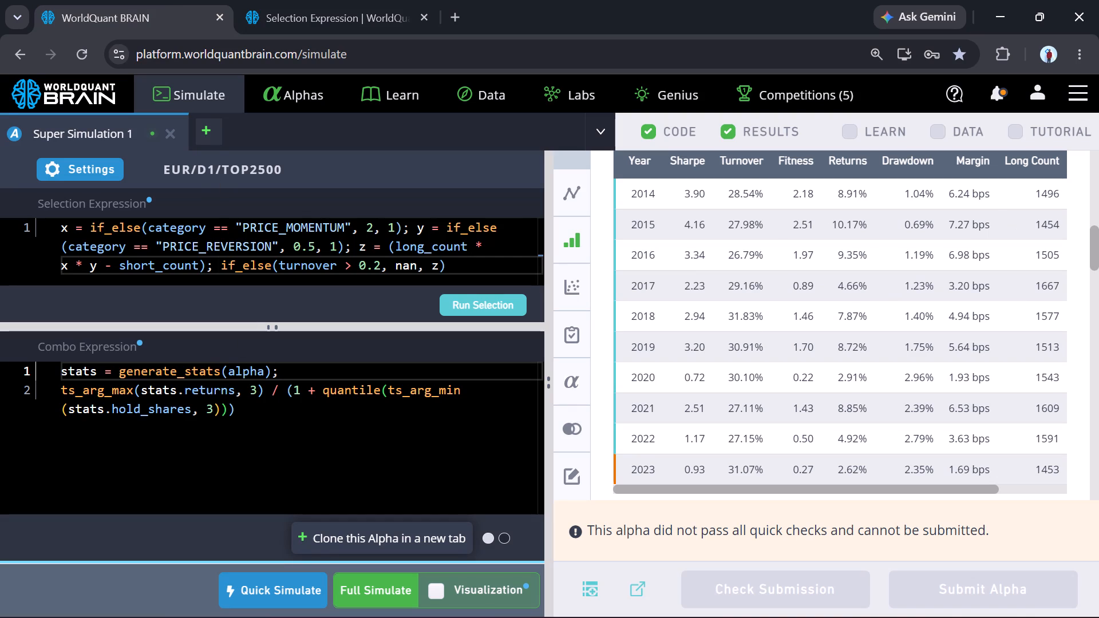
Set the ts_arg_max and ts_arg_min lookback windows in the combo expression to 2, and run the selection.
left_click(258, 389)
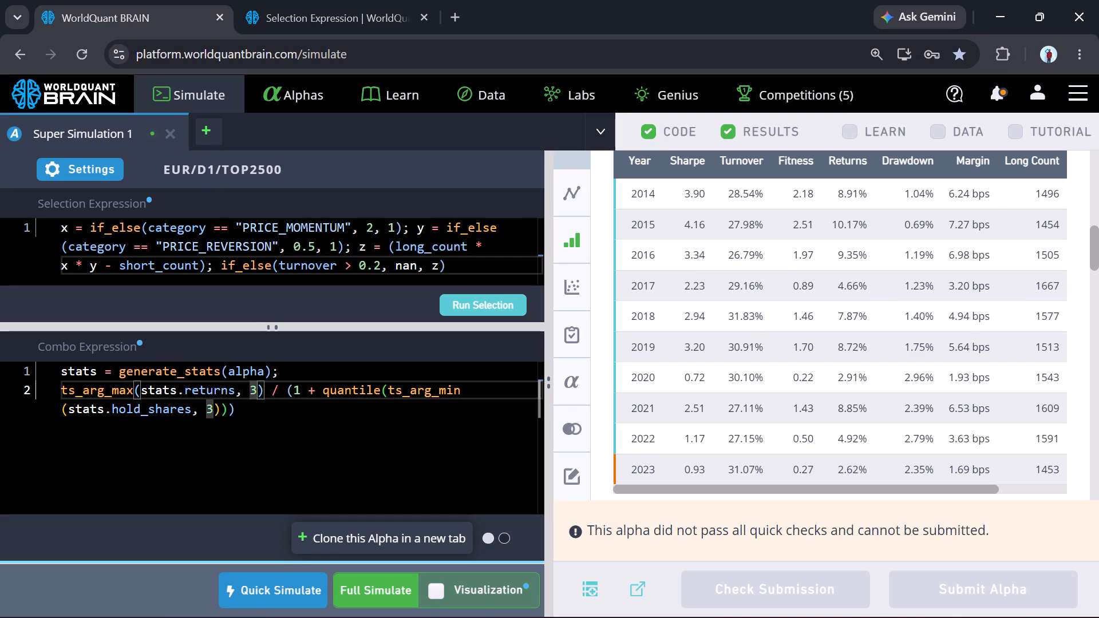
key("BackSpace")
key("2")
left_click(216, 408)
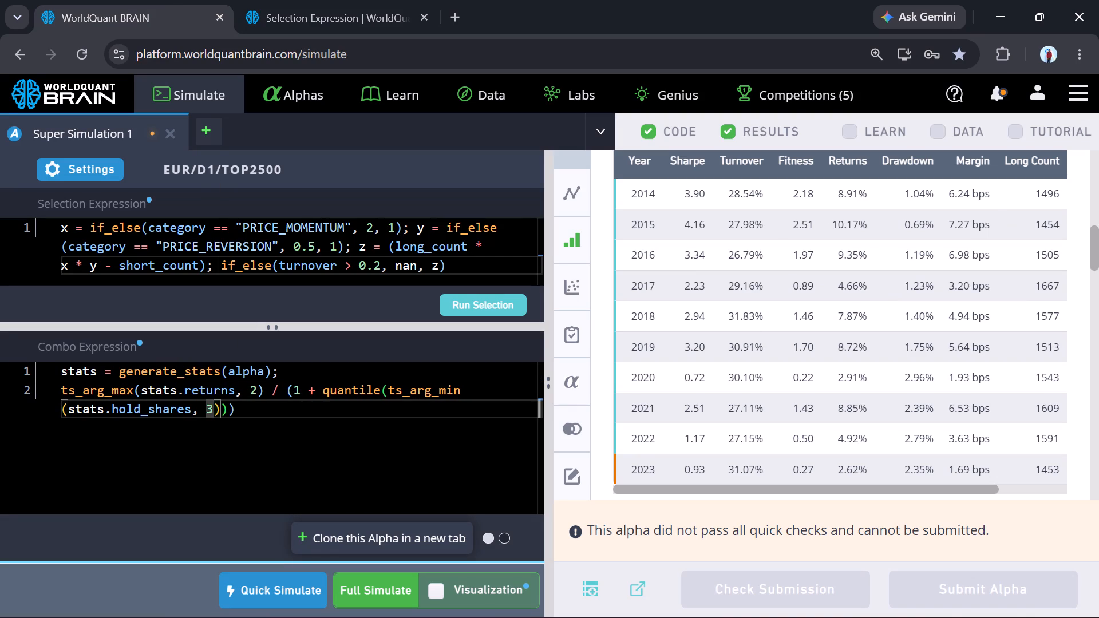
key("BackSpace")
key("2")
left_click(465, 301)
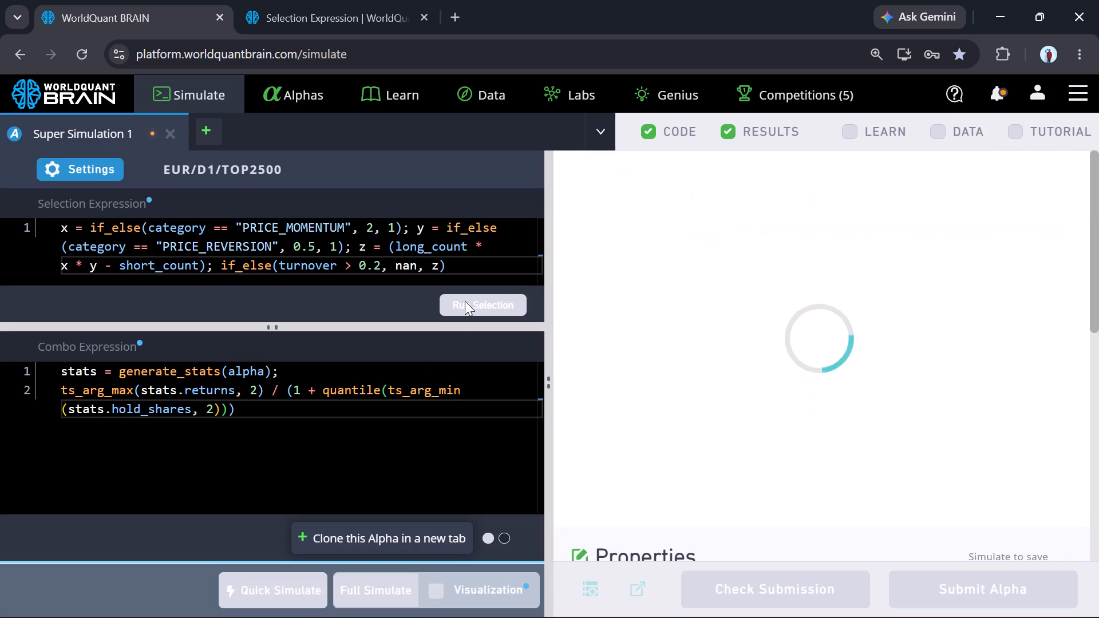
Look through the Selection Expression documentation's Available Data Fields section for another example condition to use.
left_click(287, 0)
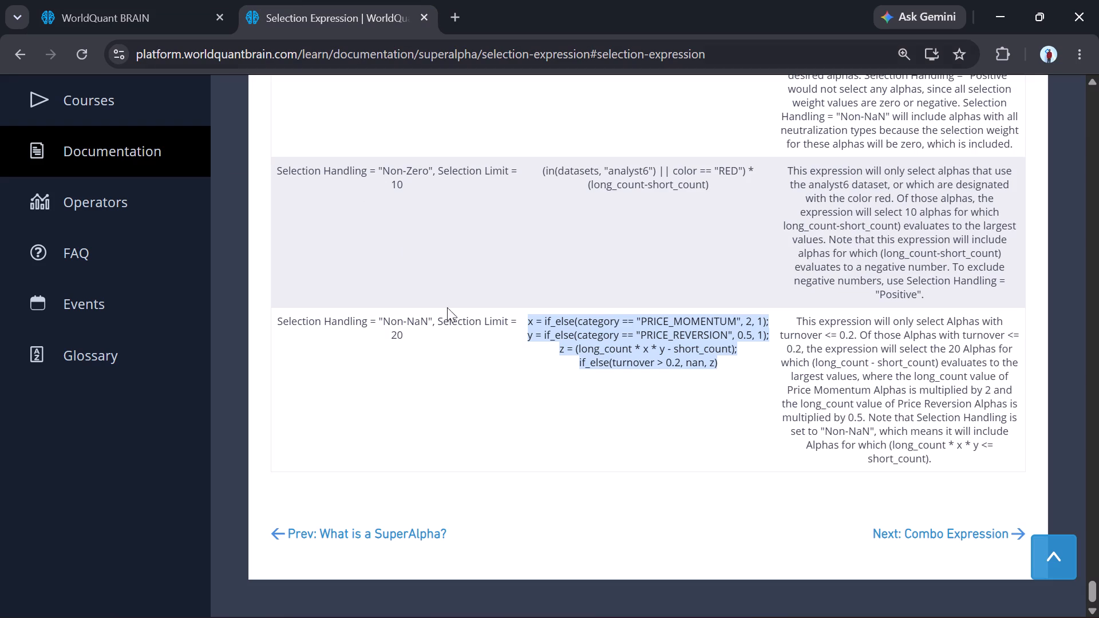
scroll(491, 346, "up", 4)
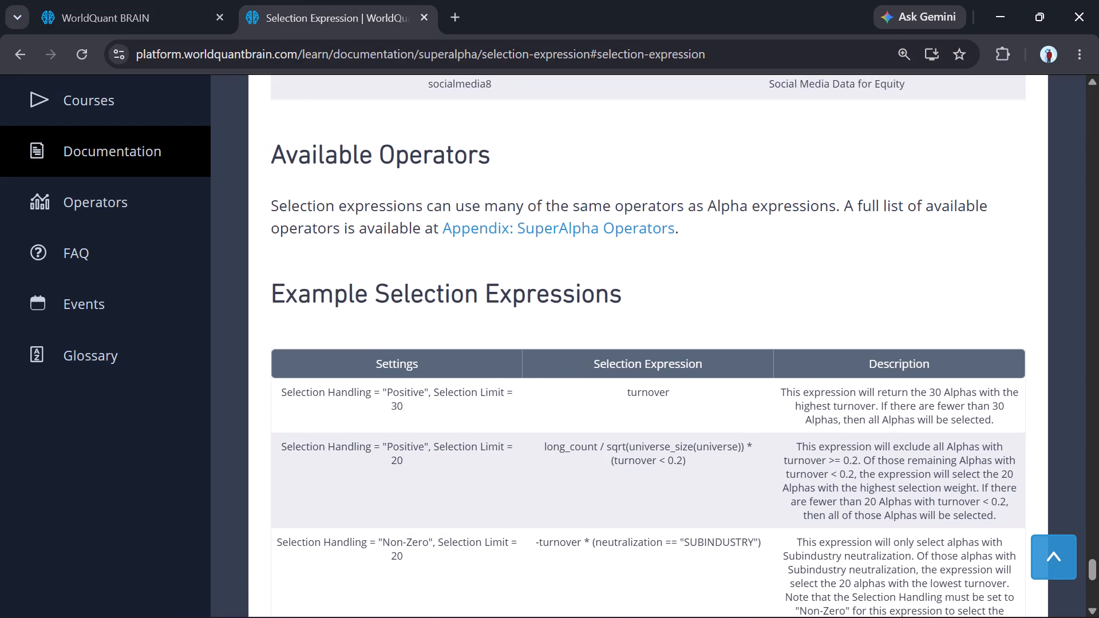
scroll(675, 396, "up", 5)
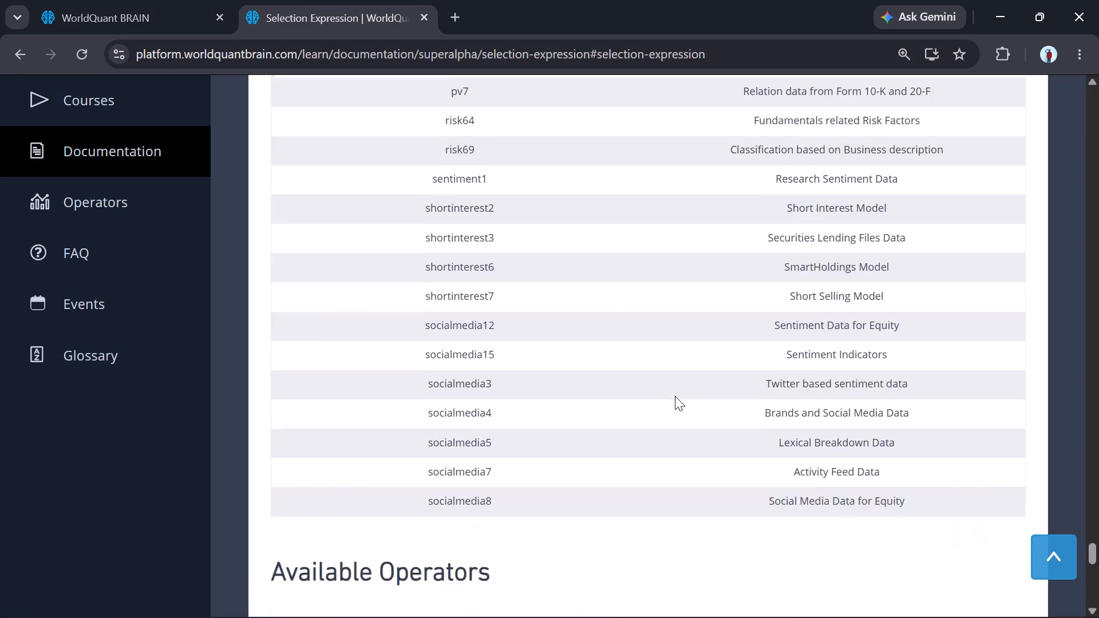
scroll(675, 396, "up", 15)
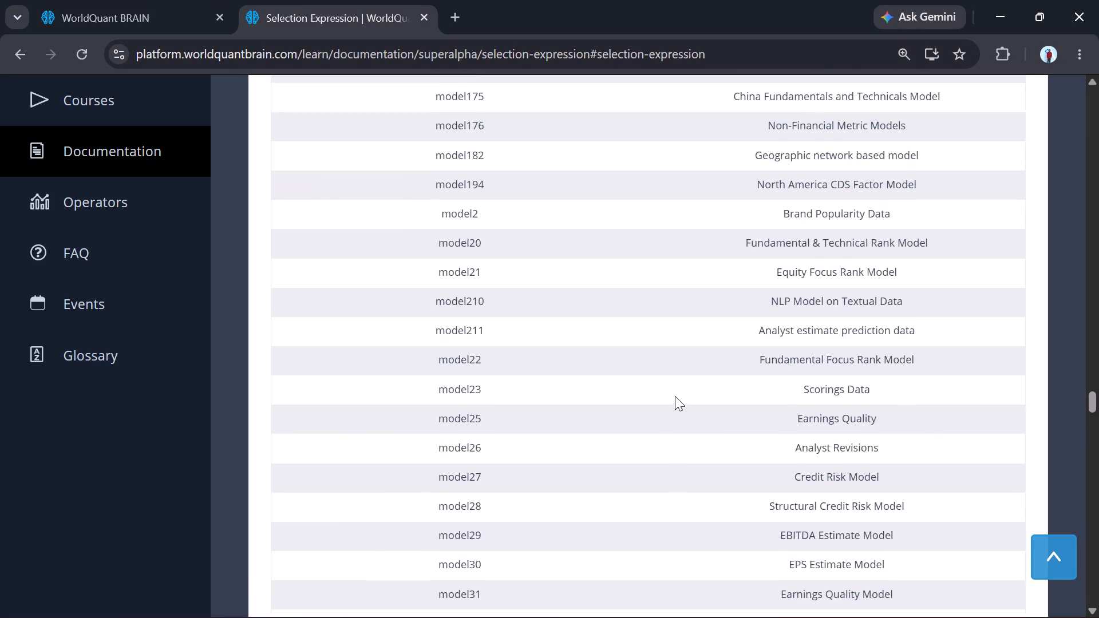
scroll(675, 396, "up", 13)
scroll(675, 396, "down", 2)
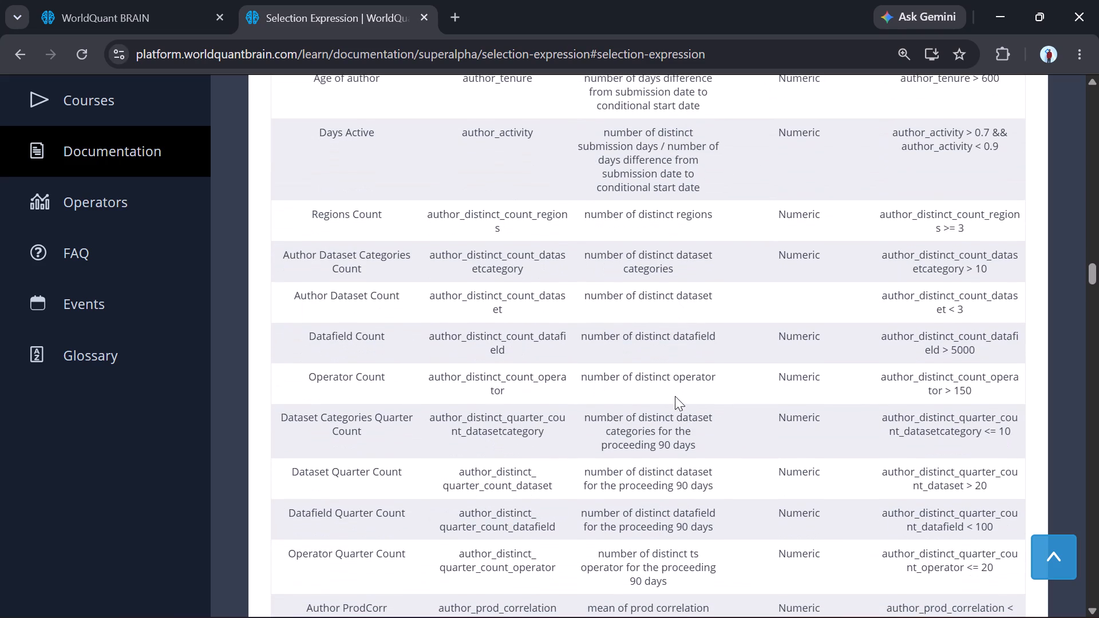
scroll(675, 396, "up", 11)
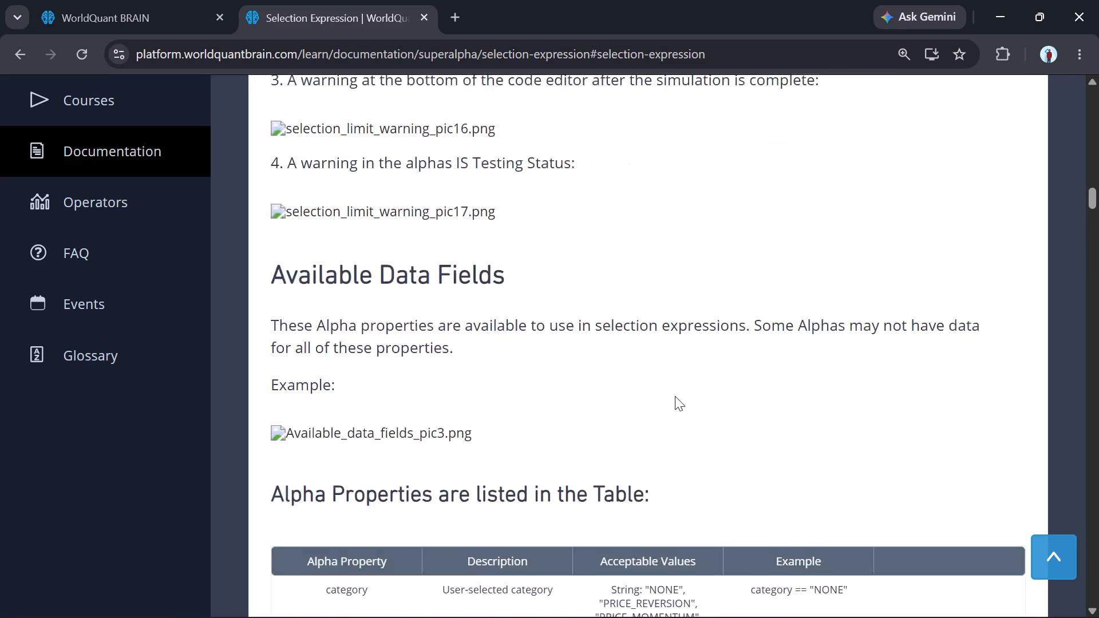
scroll(675, 396, "down", 2)
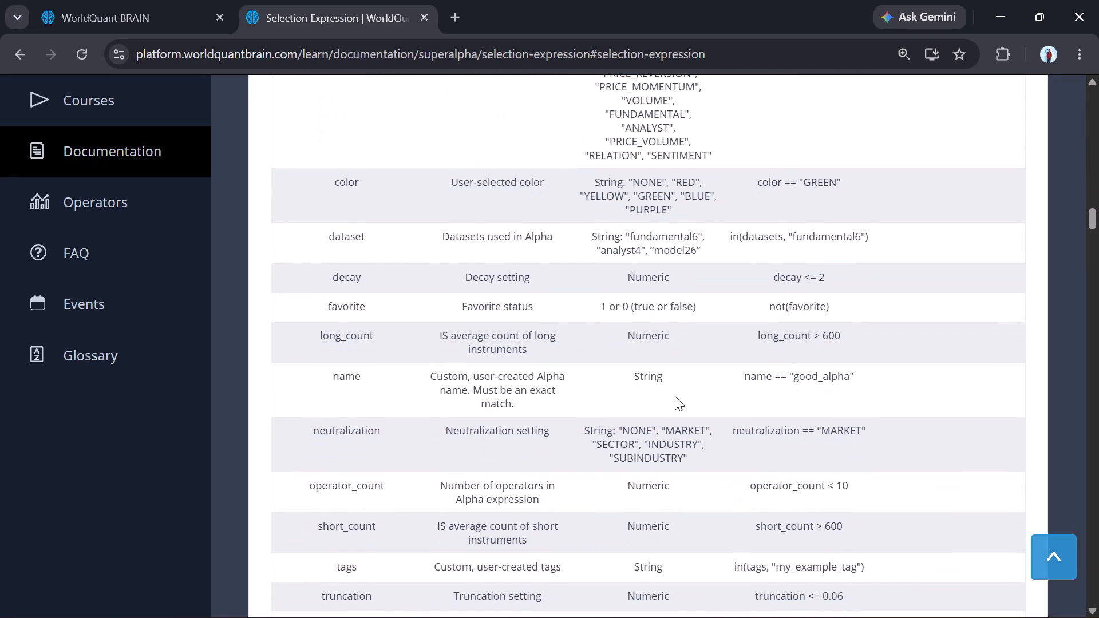
scroll(805, 417, "down", 1)
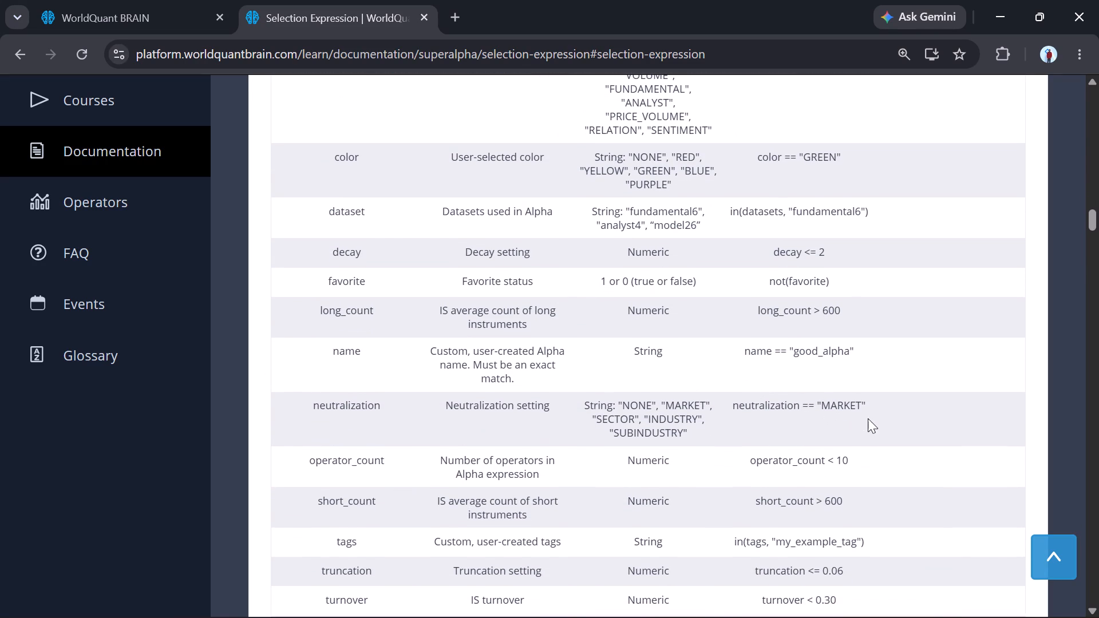
scroll(868, 418, "down", 3)
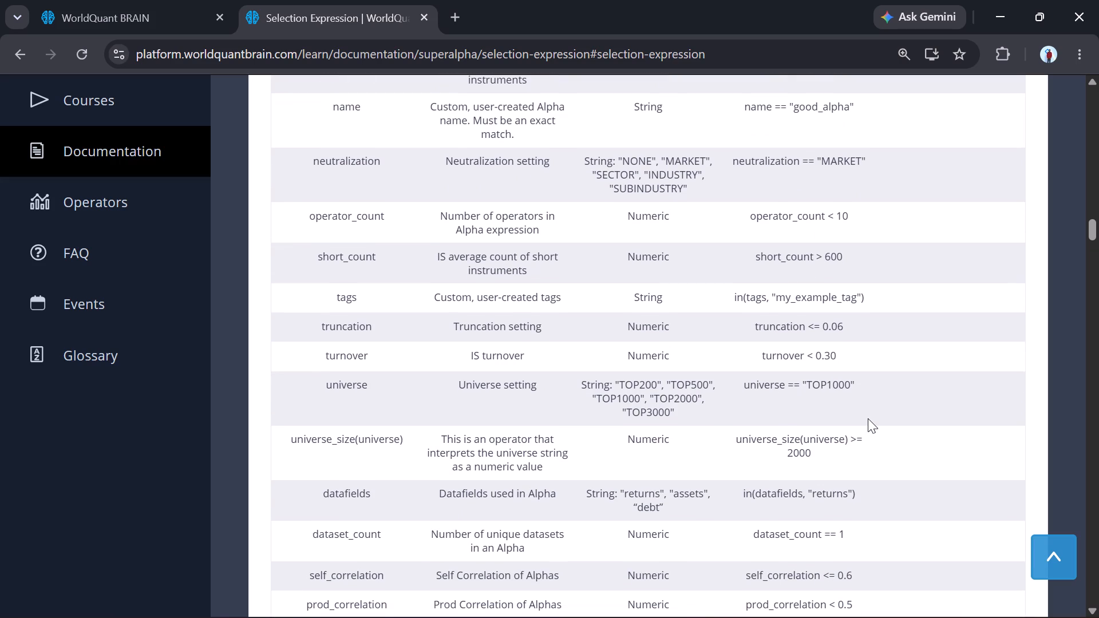
Copy the example expression "turnover < 0.30" from the turnover row of the Alpha Properties table.
left_click_drag(843, 362, 766, 362)
left_click(766, 362)
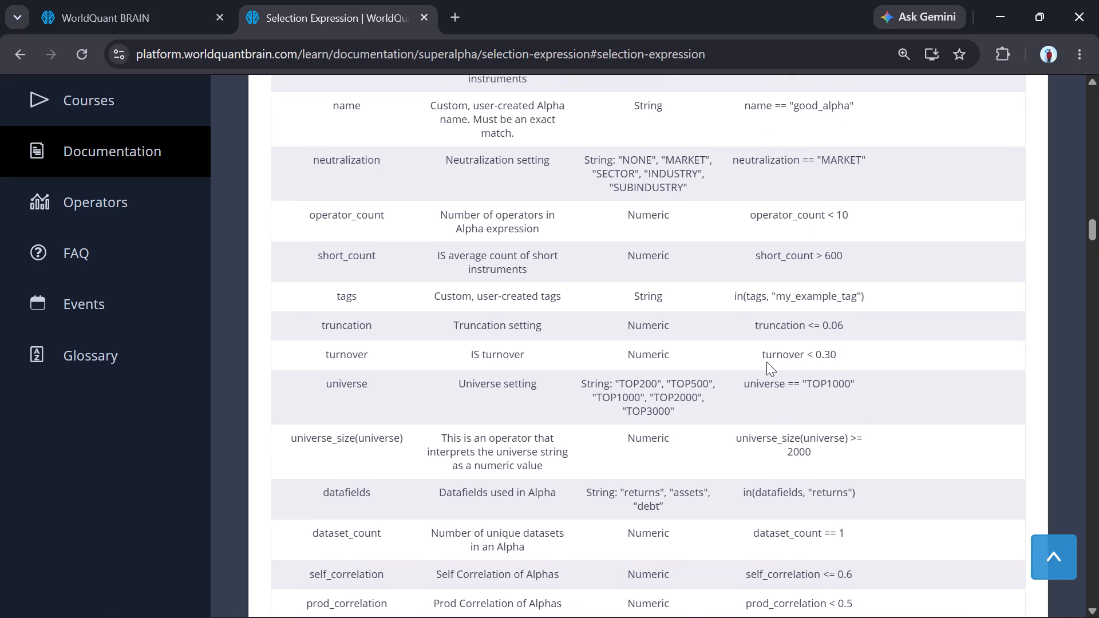
key("shift+Left")
left_click_drag(845, 355, 763, 356)
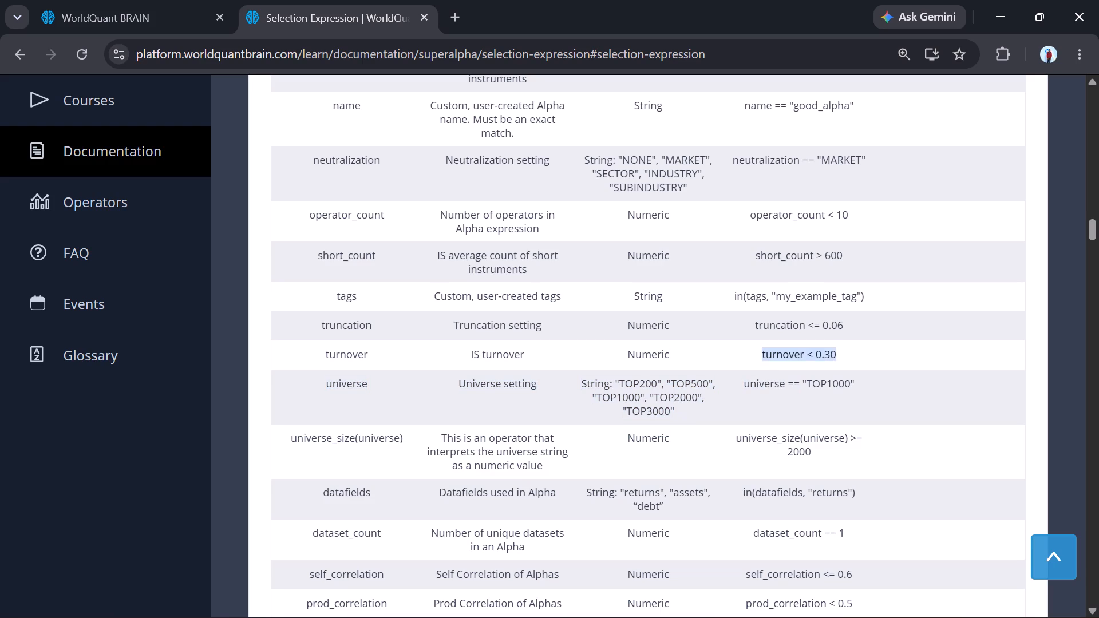
key("ctrl+c")
Return to the simulation page and start a Quick Simulate of Super Simulation 1 with the edited combo expression.
left_click(116, 0)
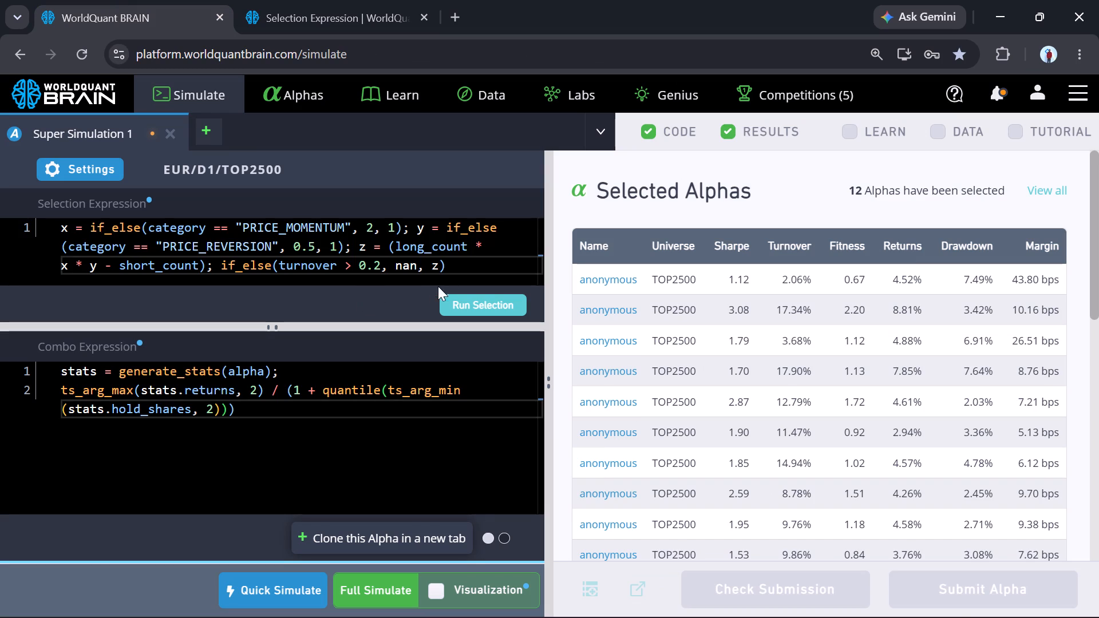
left_click(275, 579)
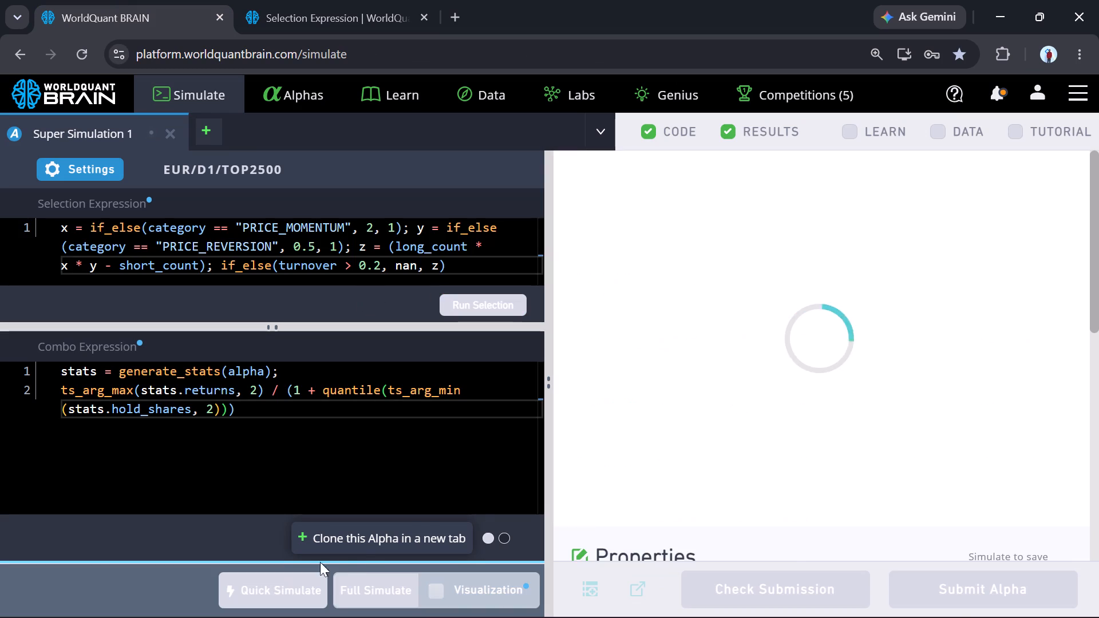
Clone the alpha into a new simulation tab and replace its whole selection expression with "turnover < 0.30".
left_click(364, 555)
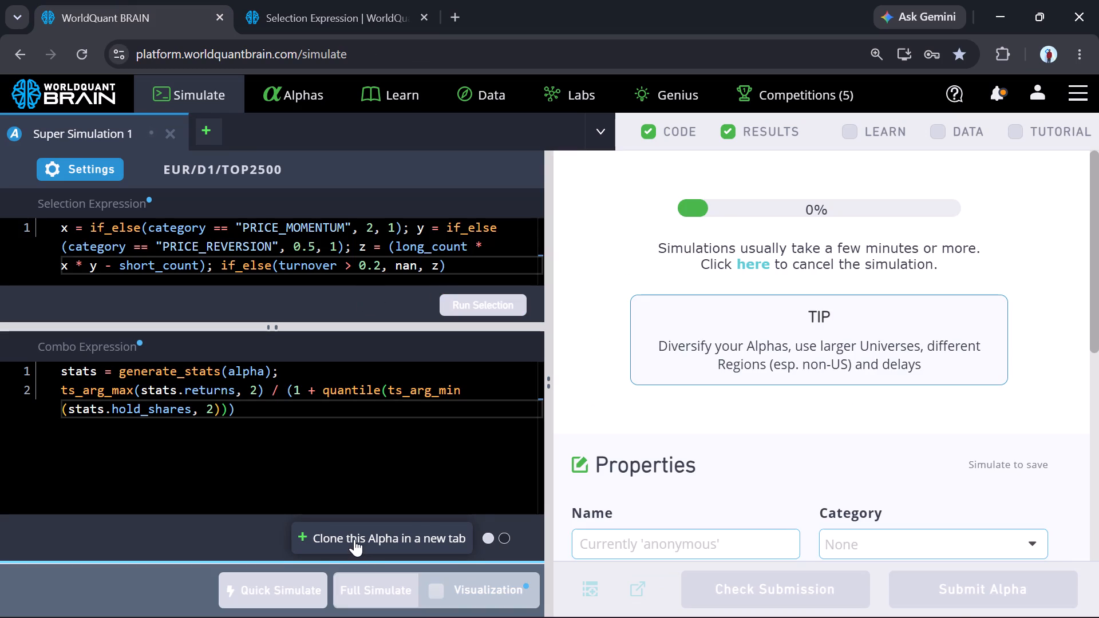
left_click(354, 539)
left_click(469, 315)
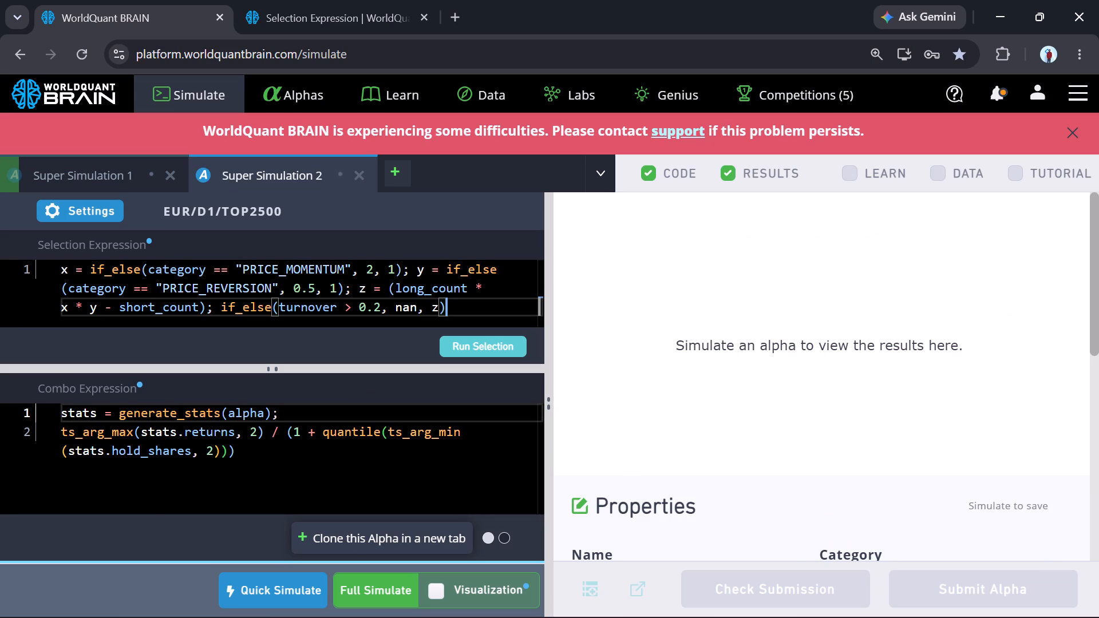
key("ctrl+a")
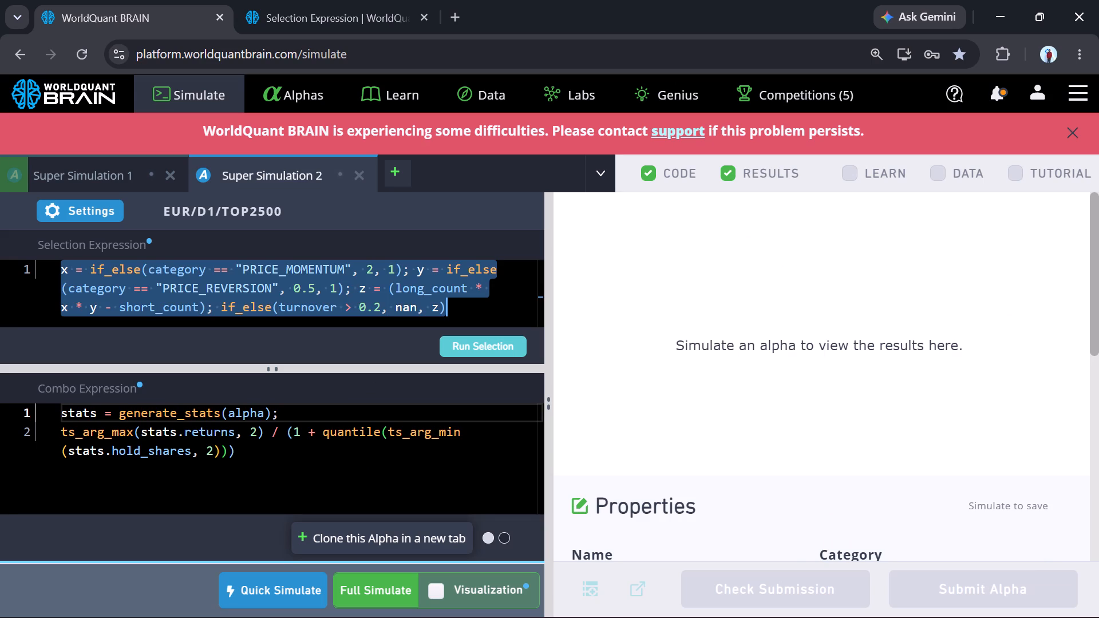
key("ctrl+v")
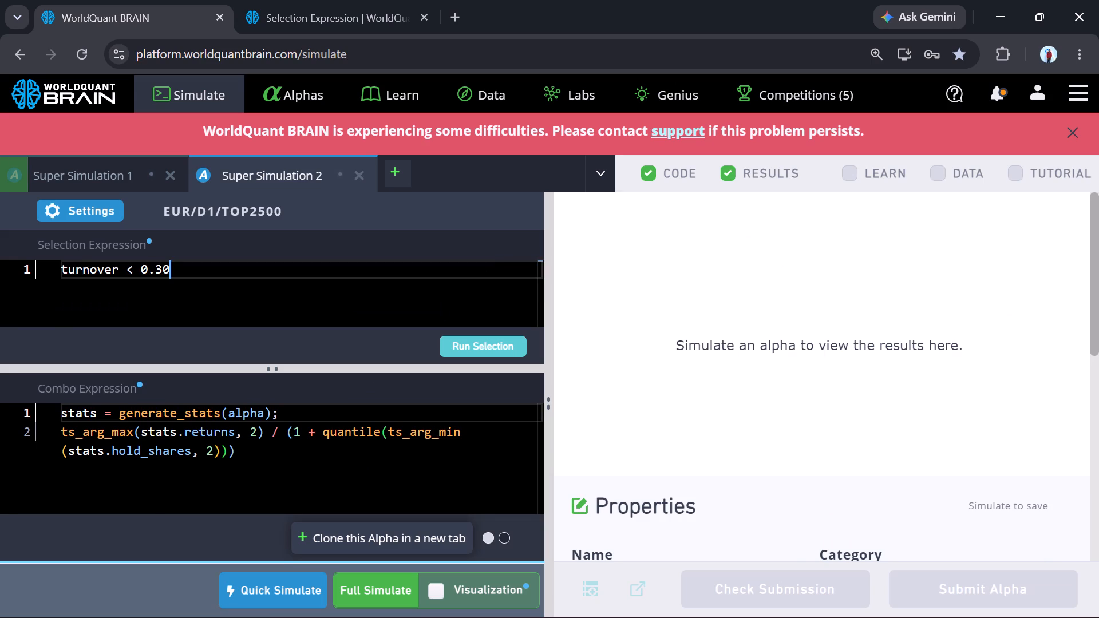
Run the selection for "turnover < 0.30" and start a Quick Simulate of Super Simulation 2.
left_click(496, 346)
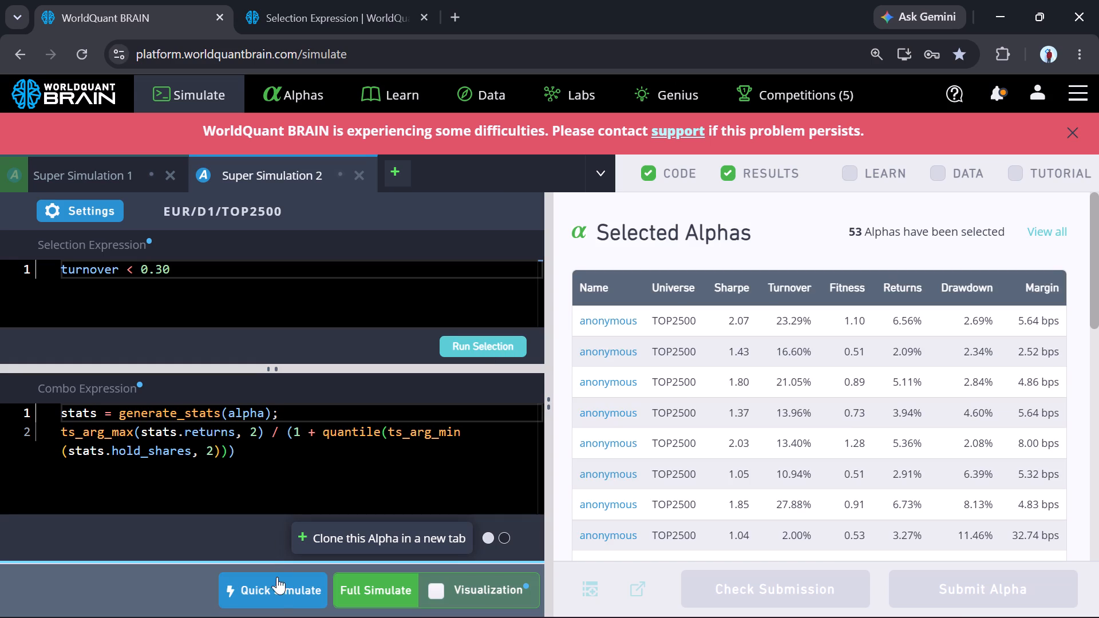
left_click(277, 595)
Clone the alpha into a third simulation tab and change its selection expression to "turnover < 0.15".
left_click(398, 540)
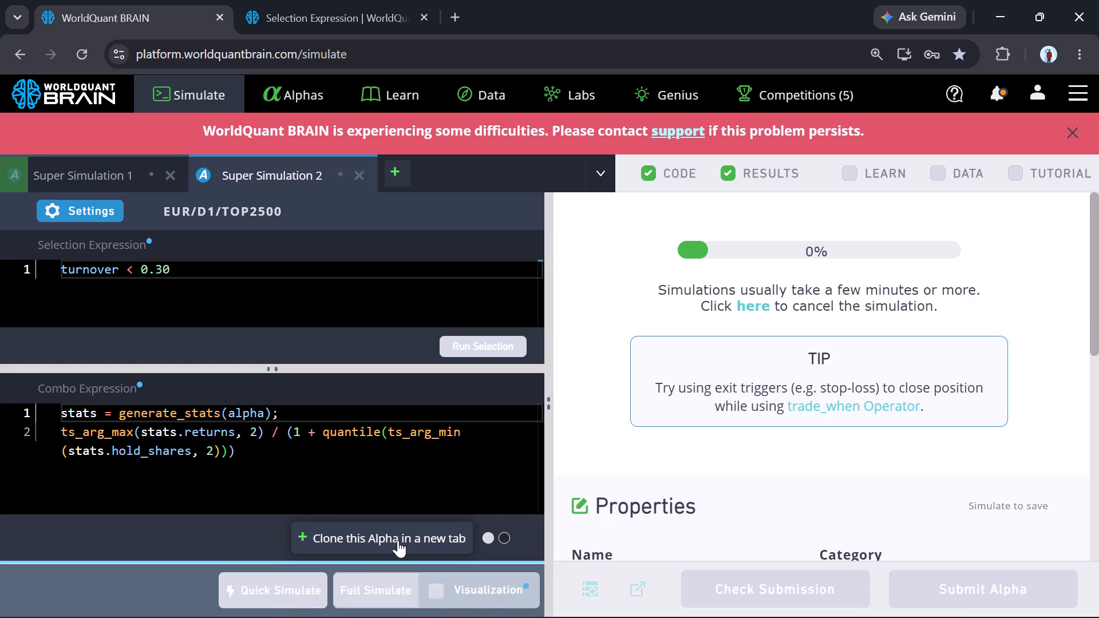
left_click(186, 287)
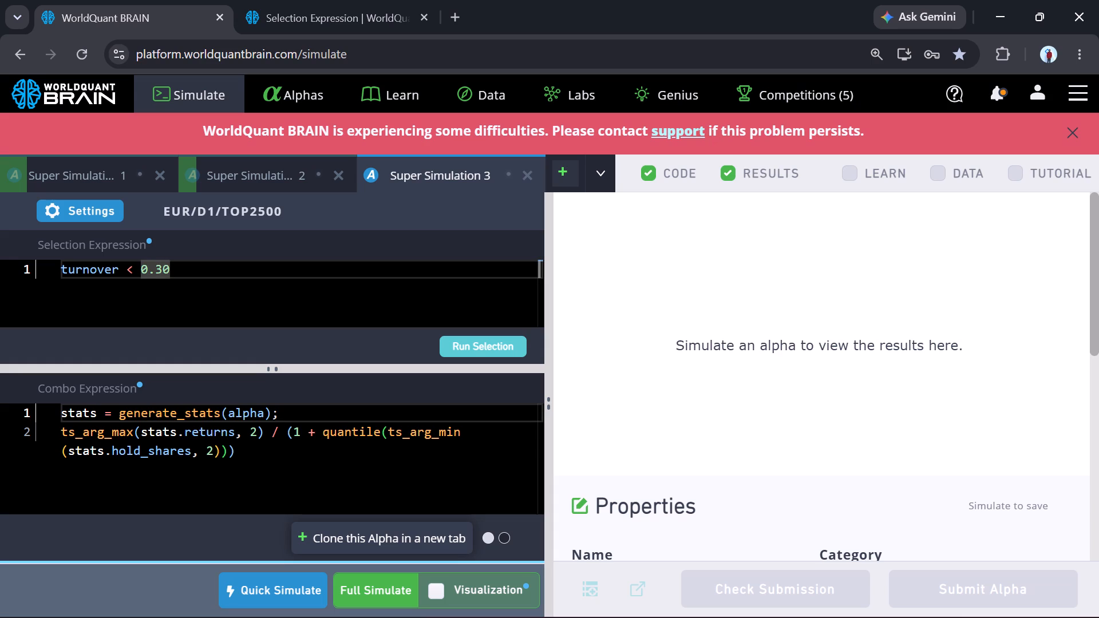
key("BackSpace")
key("BackSpace")
key("1")
key("5")
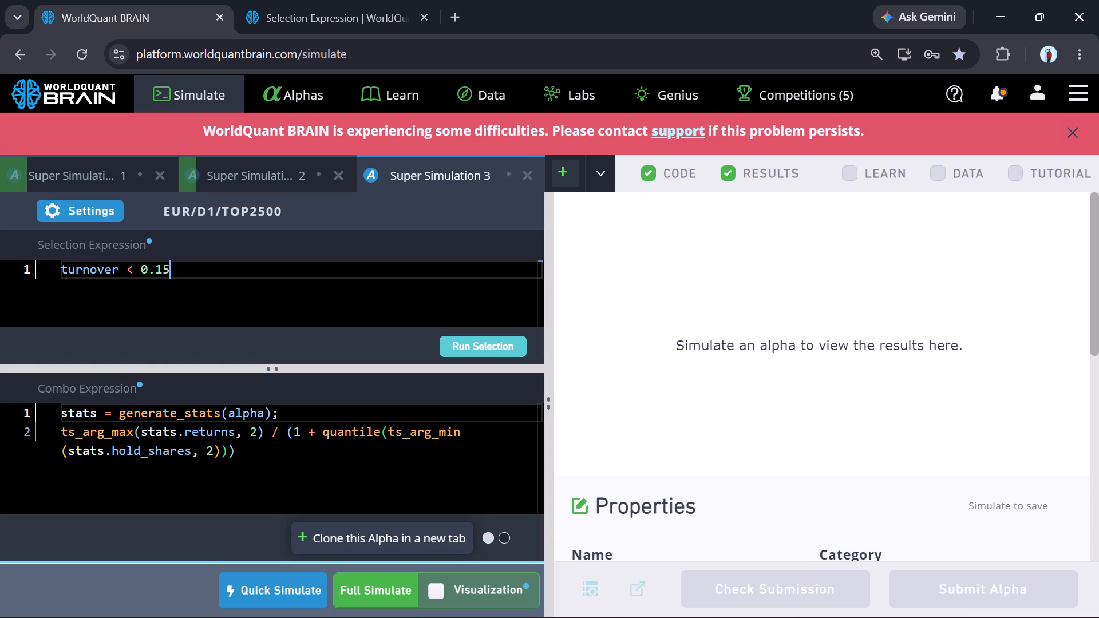
Run the selection for "turnover < 0.15" and start a Quick Simulate of Super Simulation 3.
left_click(471, 350)
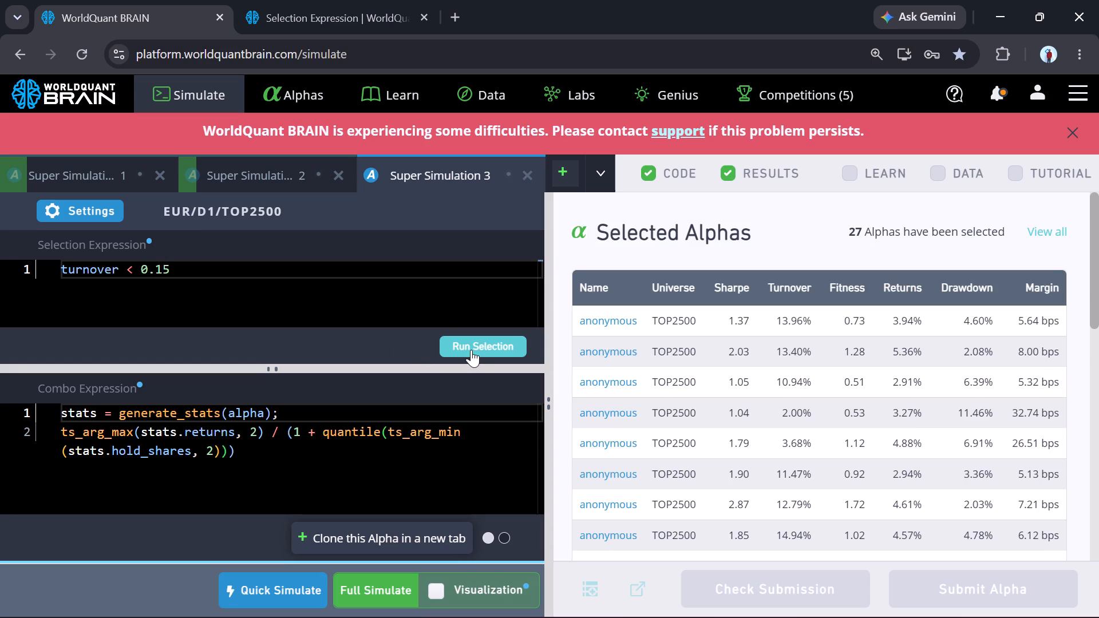
left_click(292, 593)
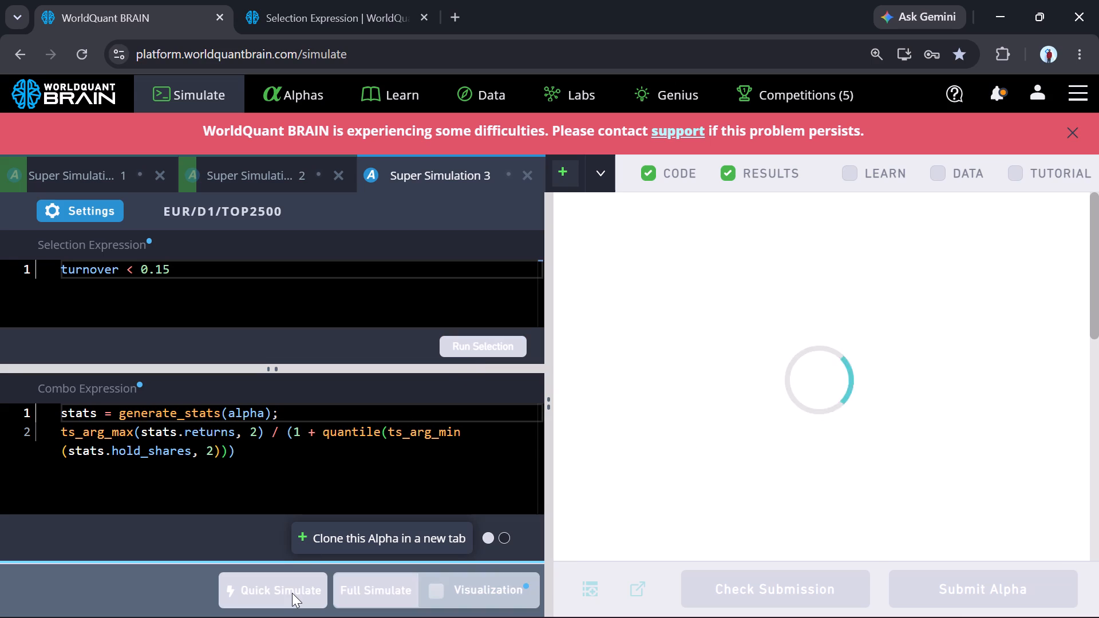
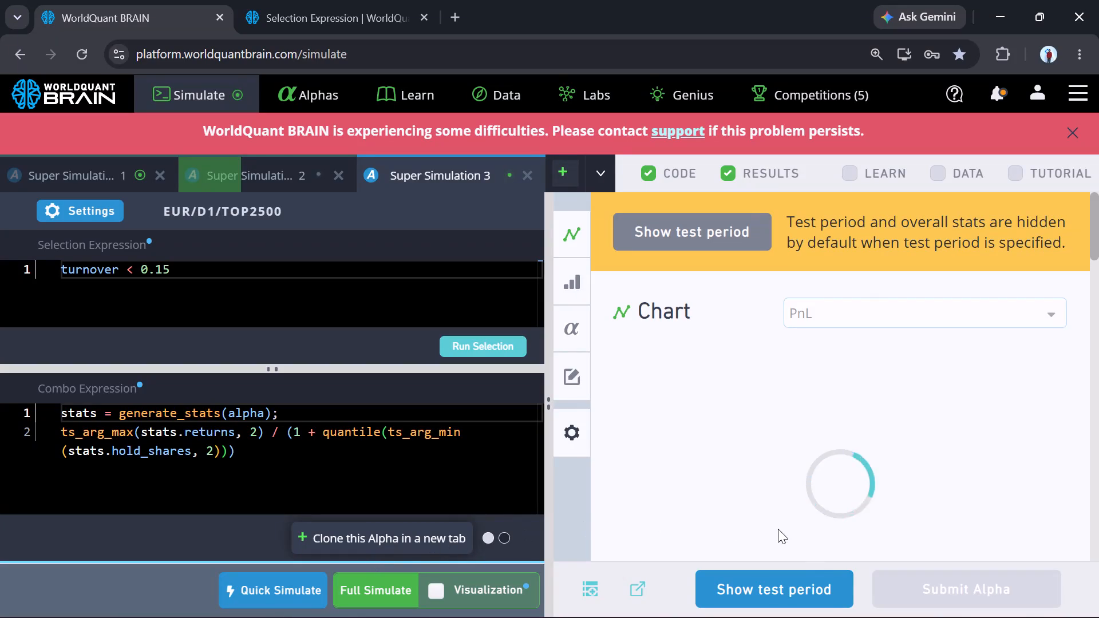
Show the test period of Super Simulation 3, review its yearly results and run the Prod Correlation check.
left_click(811, 582)
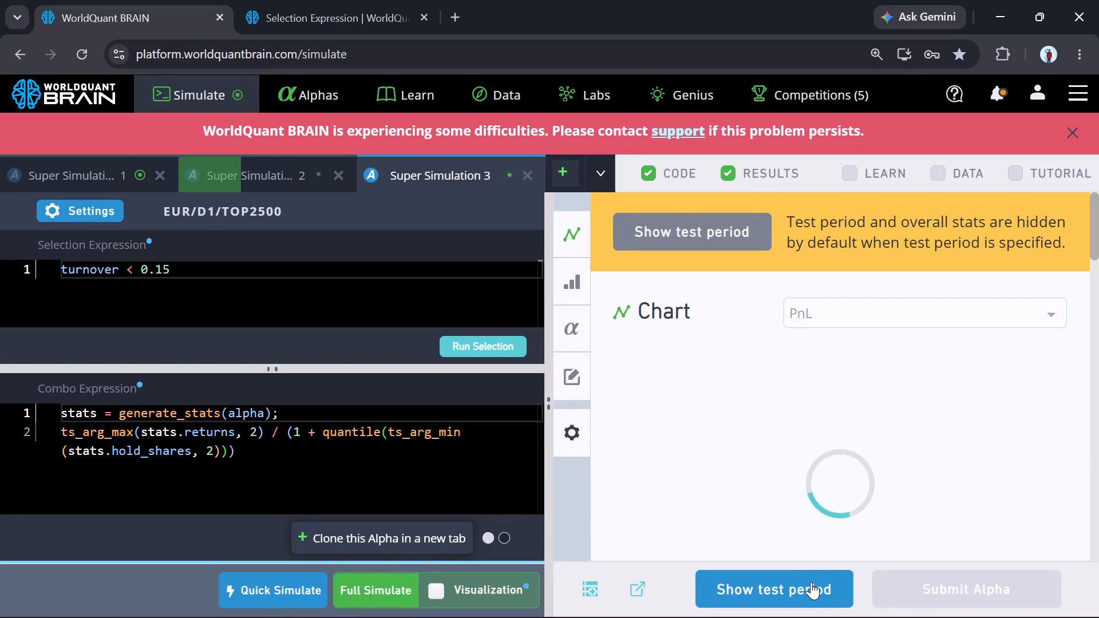
scroll(864, 429, "down", 6)
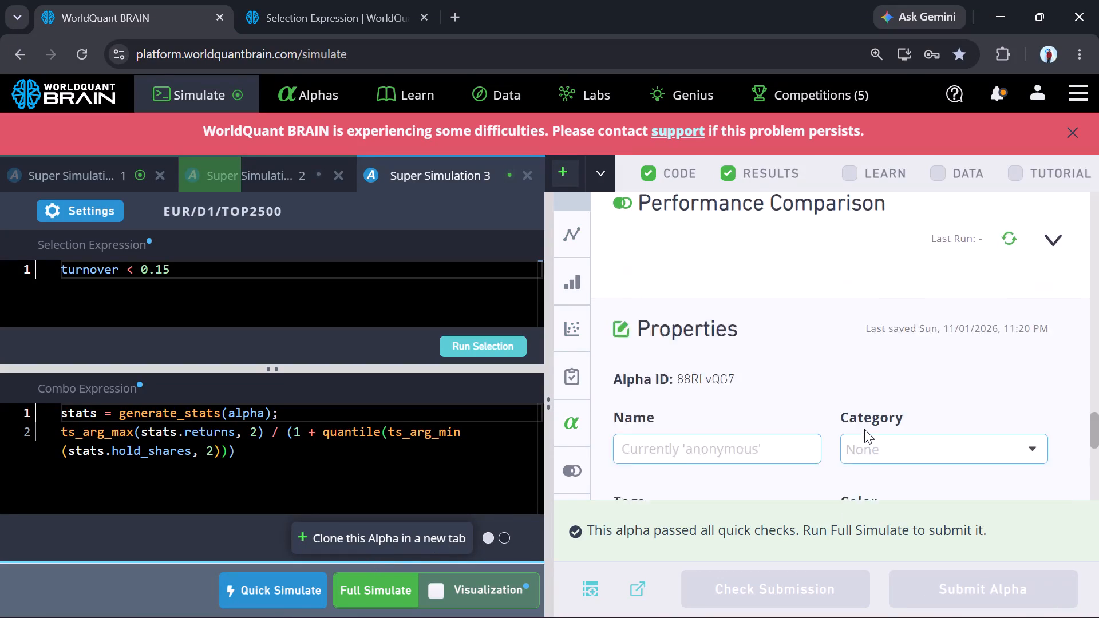
scroll(864, 429, "up", 6)
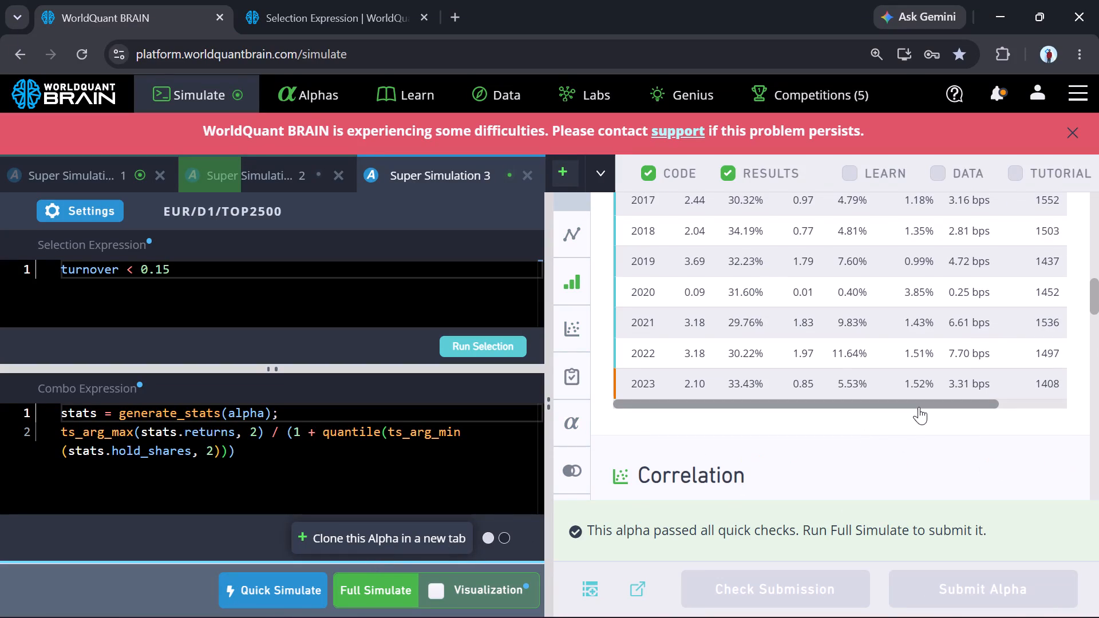
scroll(919, 407, "down", 2)
left_click(1030, 324)
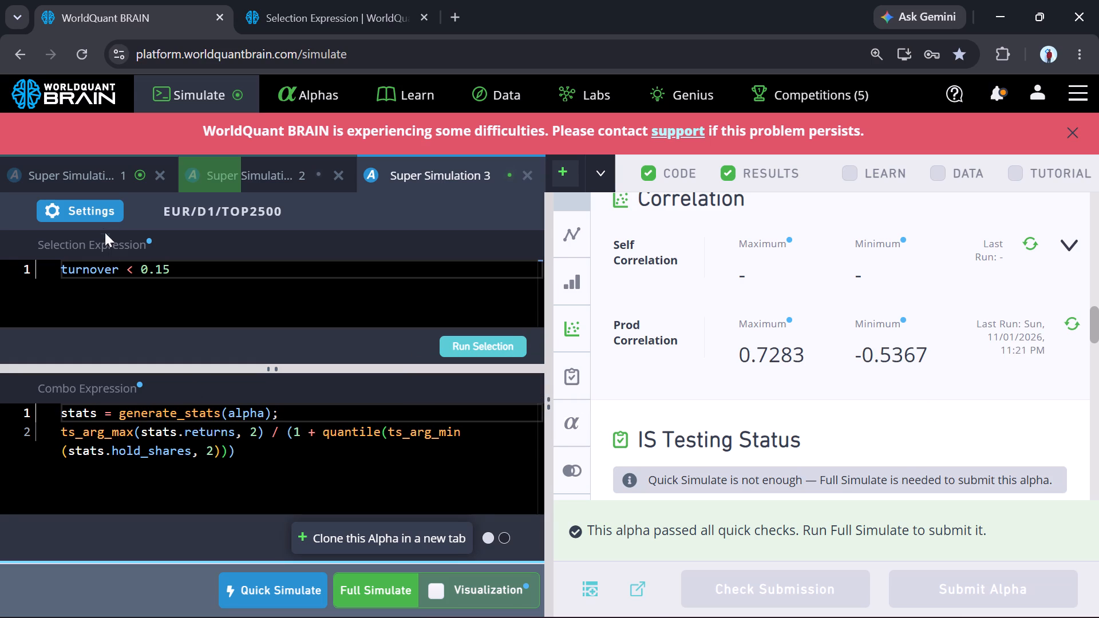
Set the decay to 12 in Super Simulation 3's settings, apply it and start a Quick Simulate.
left_click(95, 212)
scroll(241, 379, "down", 1)
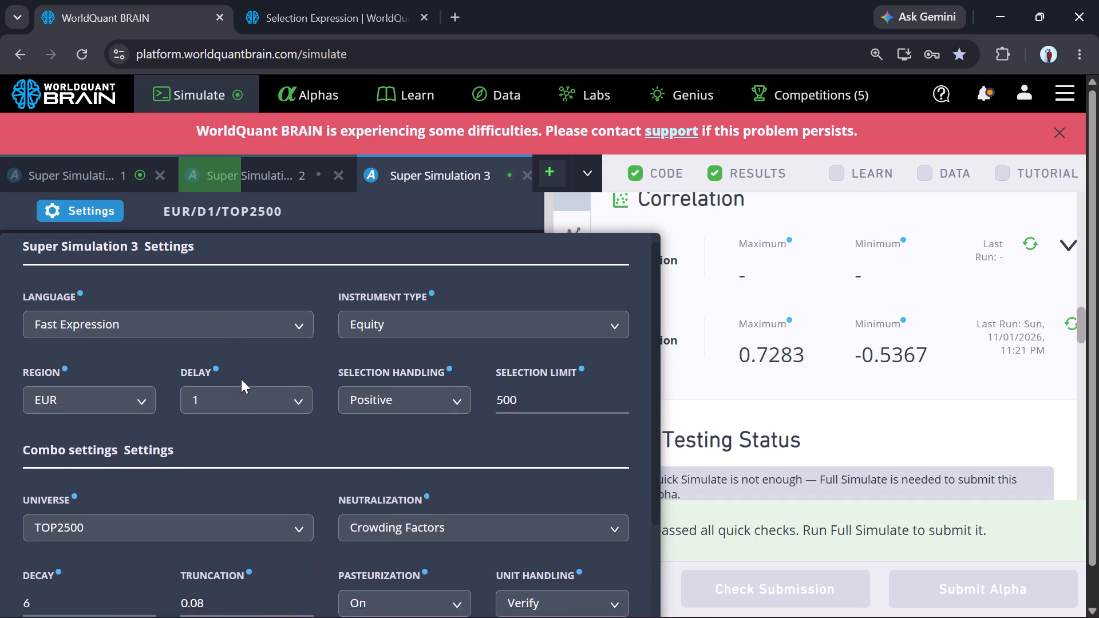
scroll(241, 379, "down", 2)
left_click(90, 411)
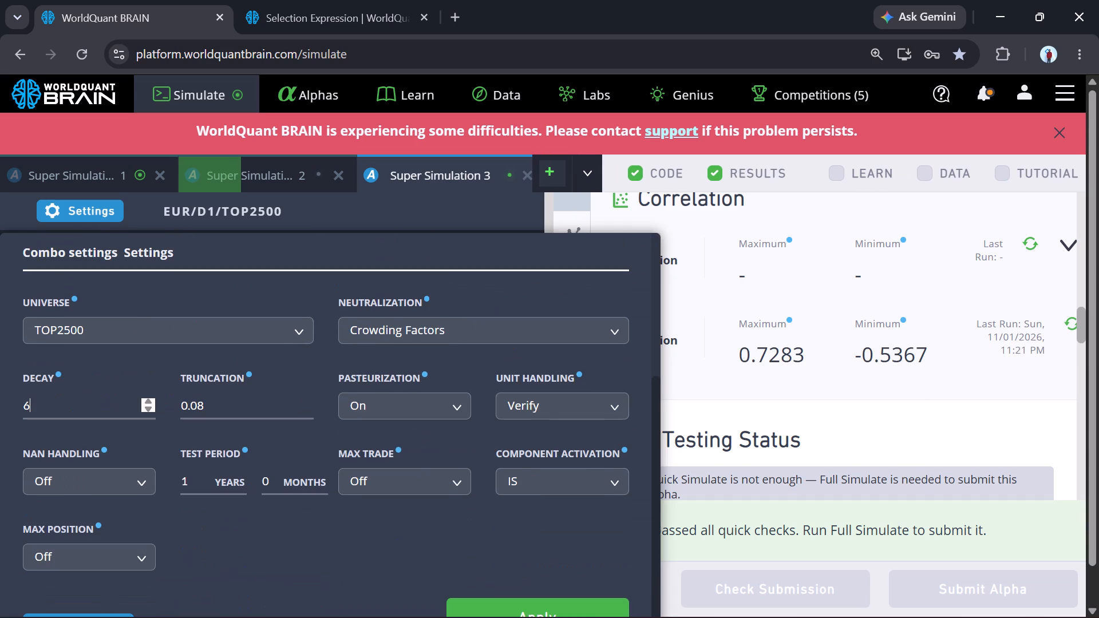
key("BackSpace")
type("12")
left_click(517, 606)
left_click(257, 600)
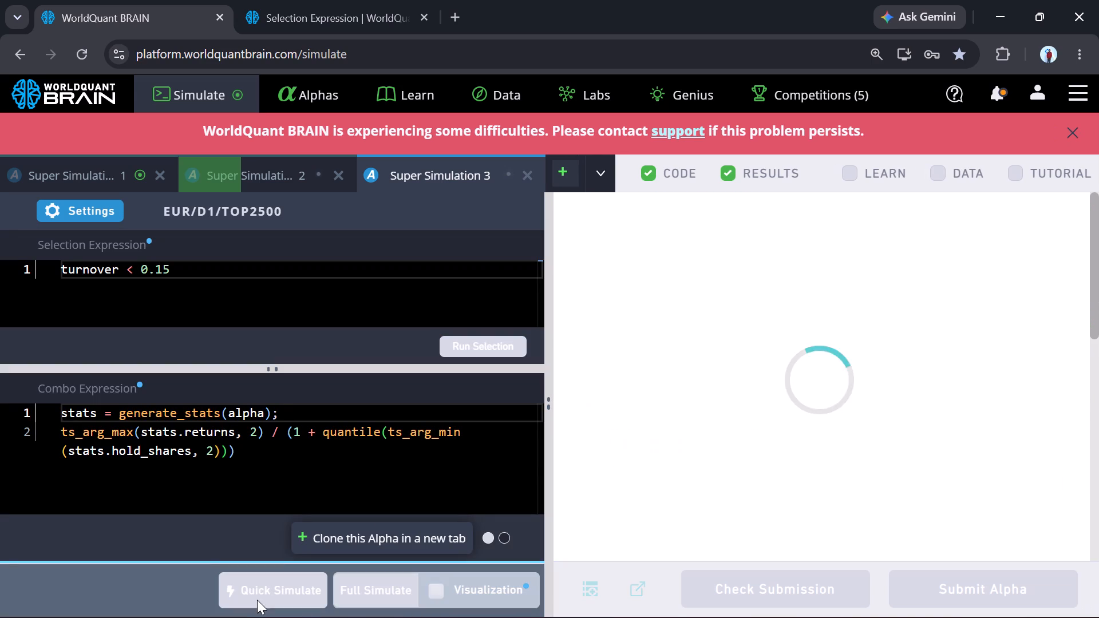
Show the test period of Super Simulation 1 and examine its IS Summary, correlation and IS Testing Status.
left_click(92, 173)
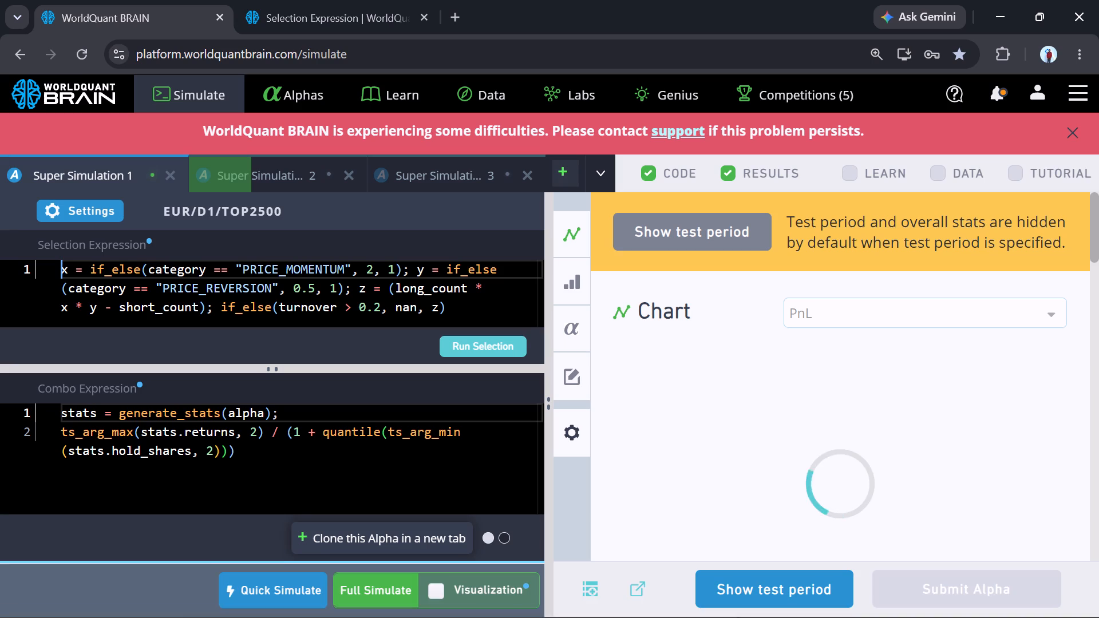
left_click(776, 585)
scroll(819, 426, "down", 2)
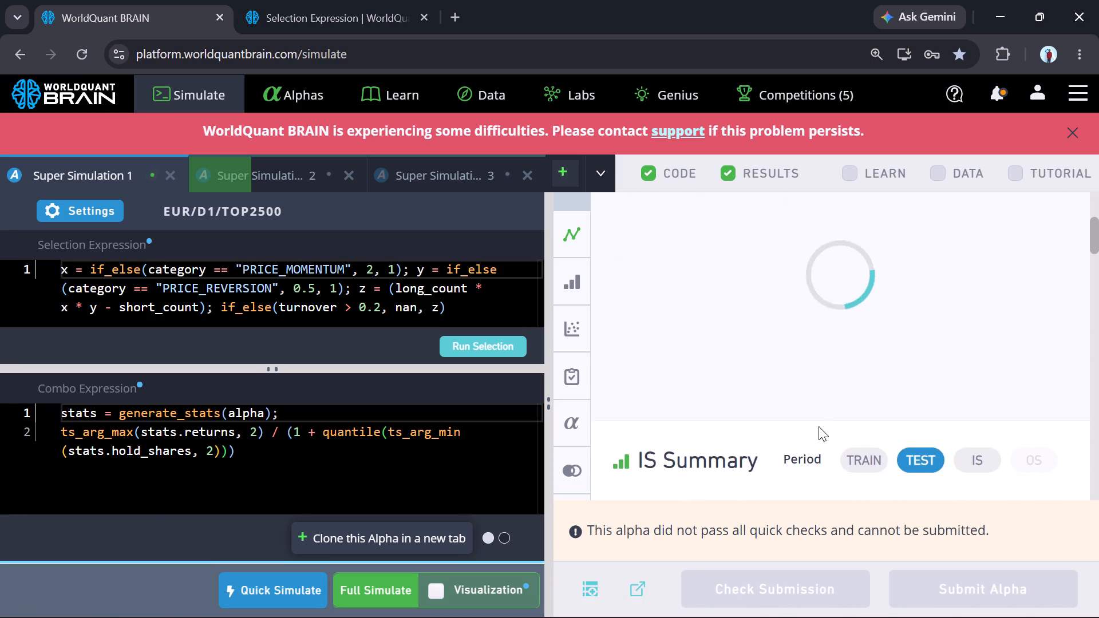
scroll(819, 426, "down", 4)
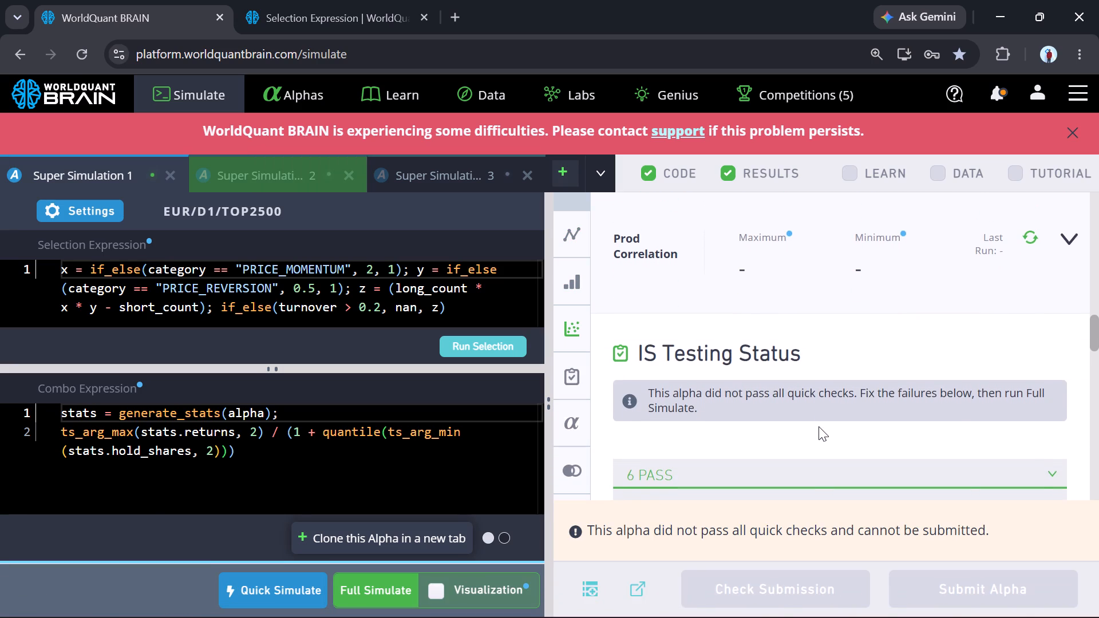
scroll(819, 426, "down", 1)
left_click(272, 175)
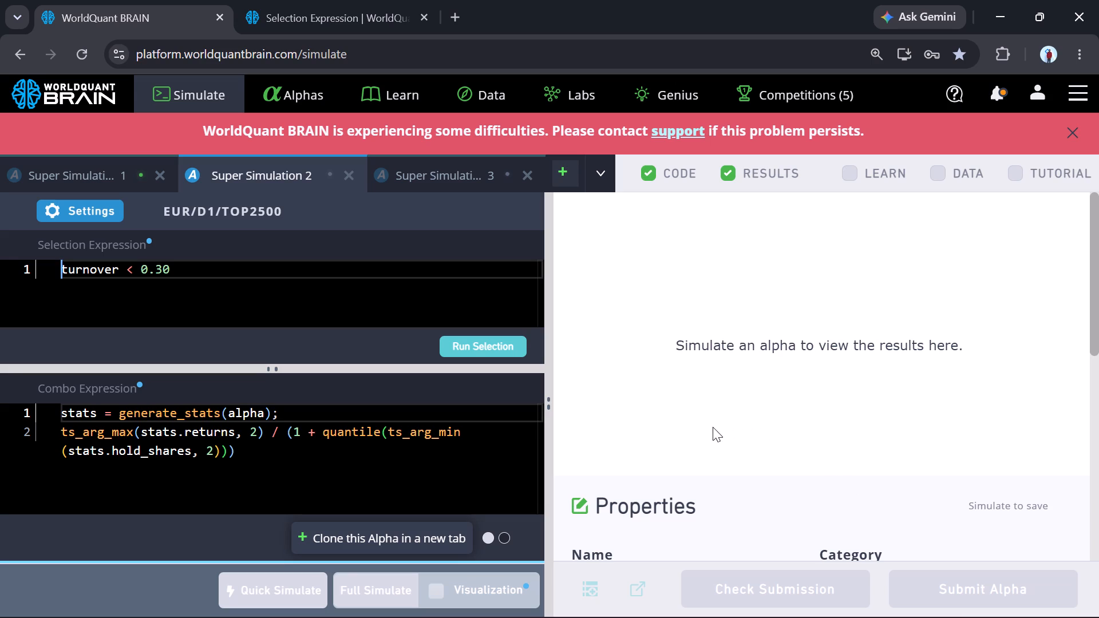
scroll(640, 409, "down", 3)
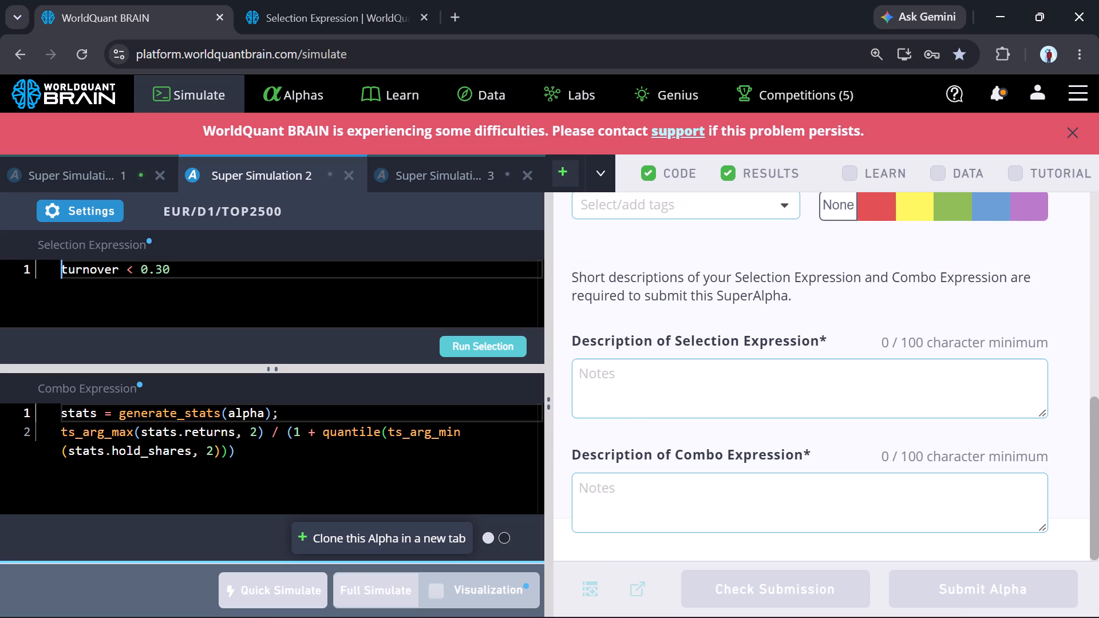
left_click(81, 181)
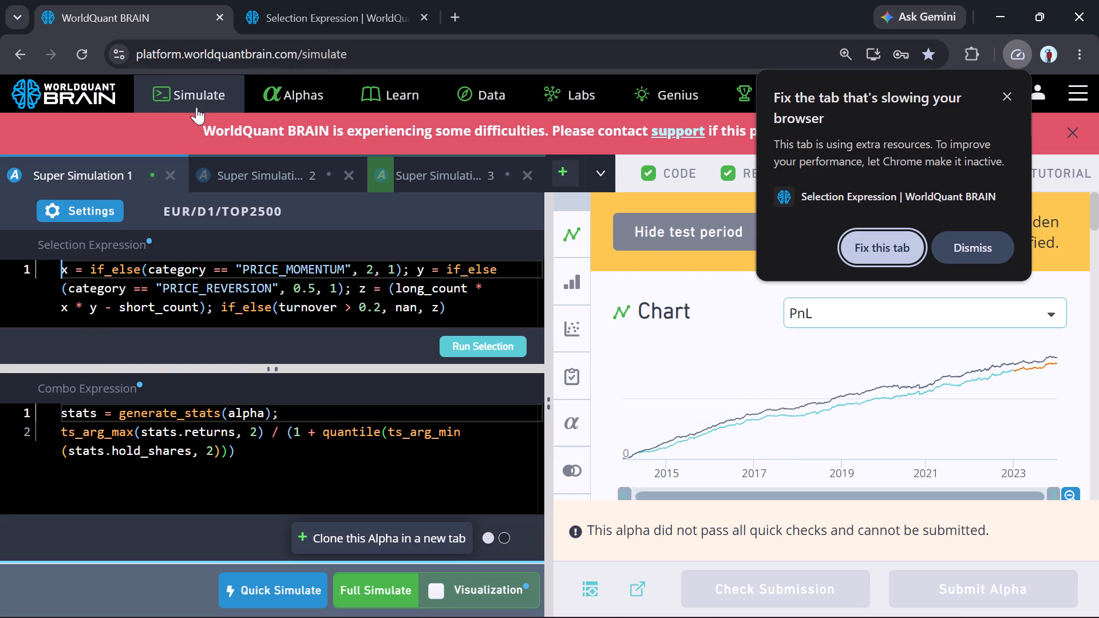
Show the test period of Super Simulation 2, review its IS Testing Status and run the Prod Correlation check.
left_click(260, 168)
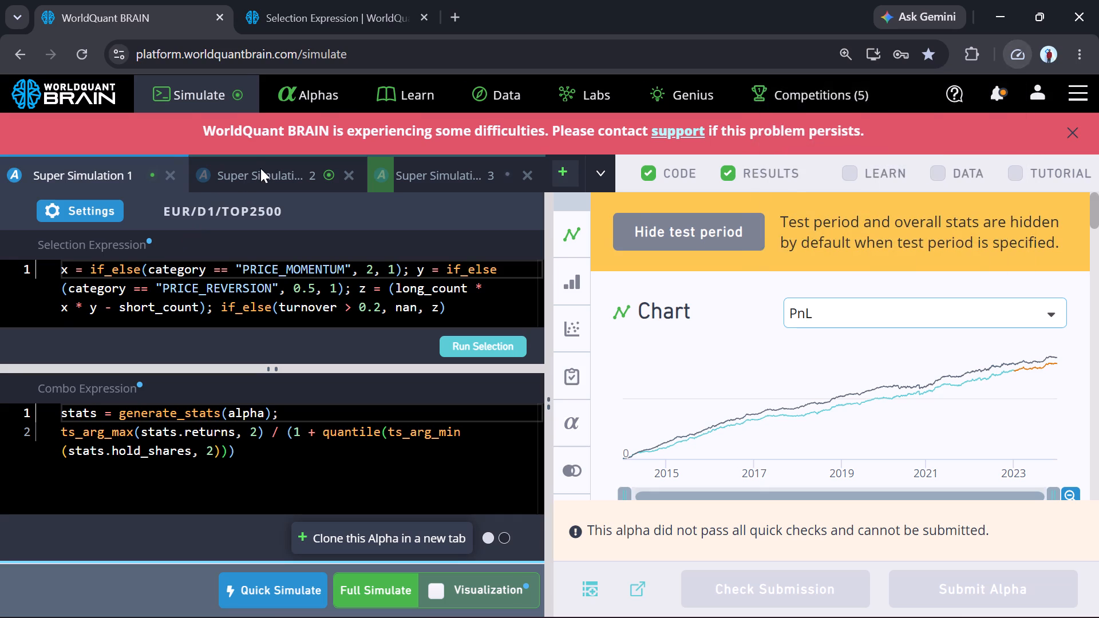
left_click(769, 588)
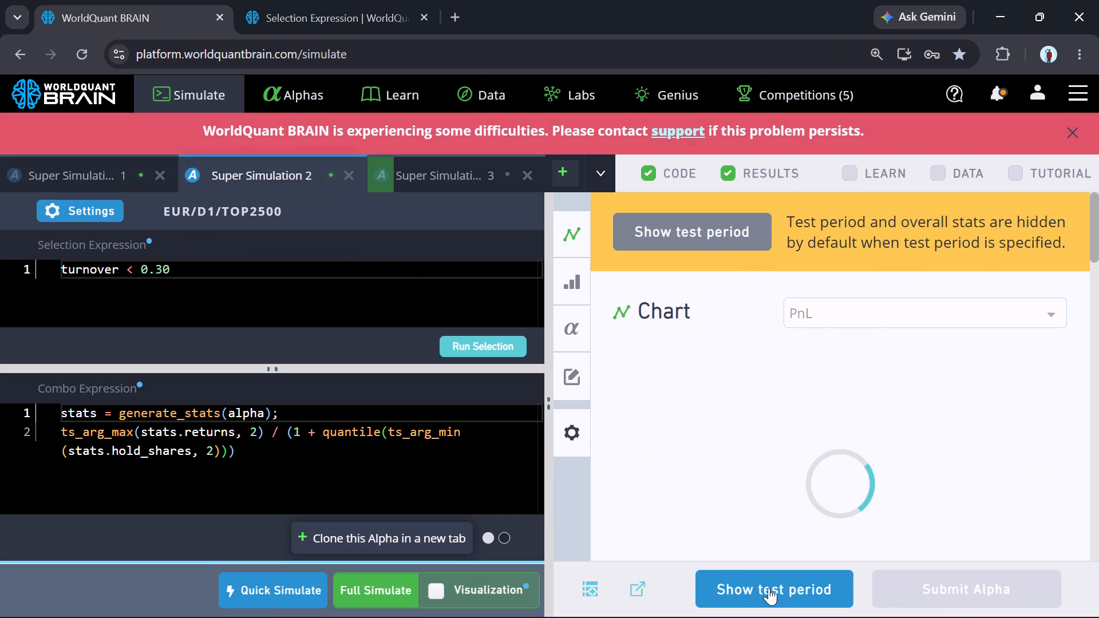
scroll(816, 340, "down", 2)
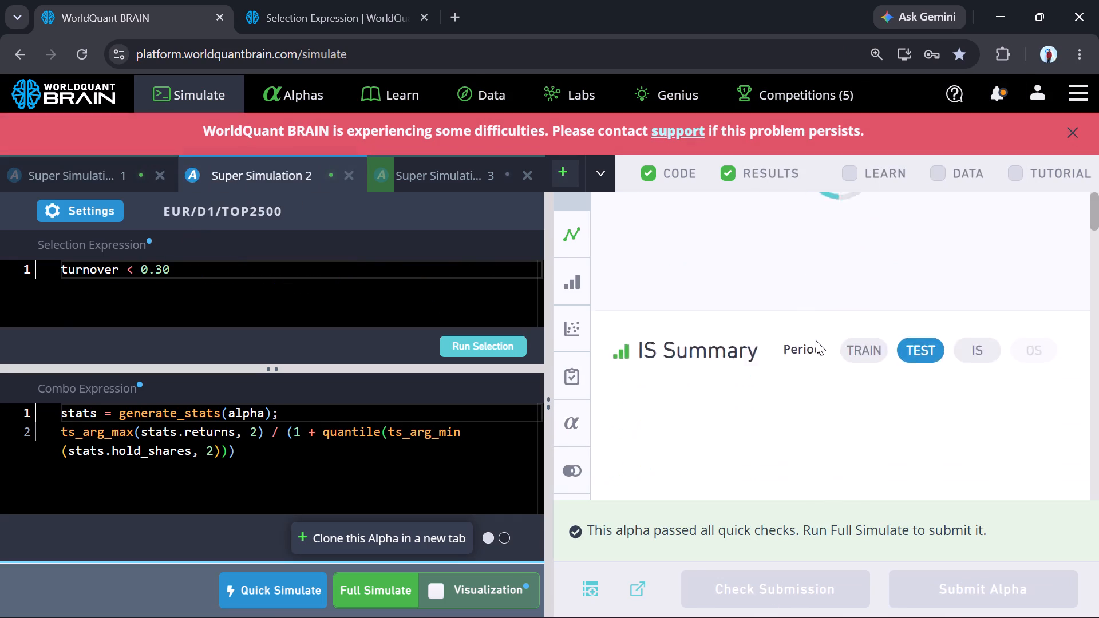
scroll(816, 340, "down", 4)
scroll(928, 387, "up", 4)
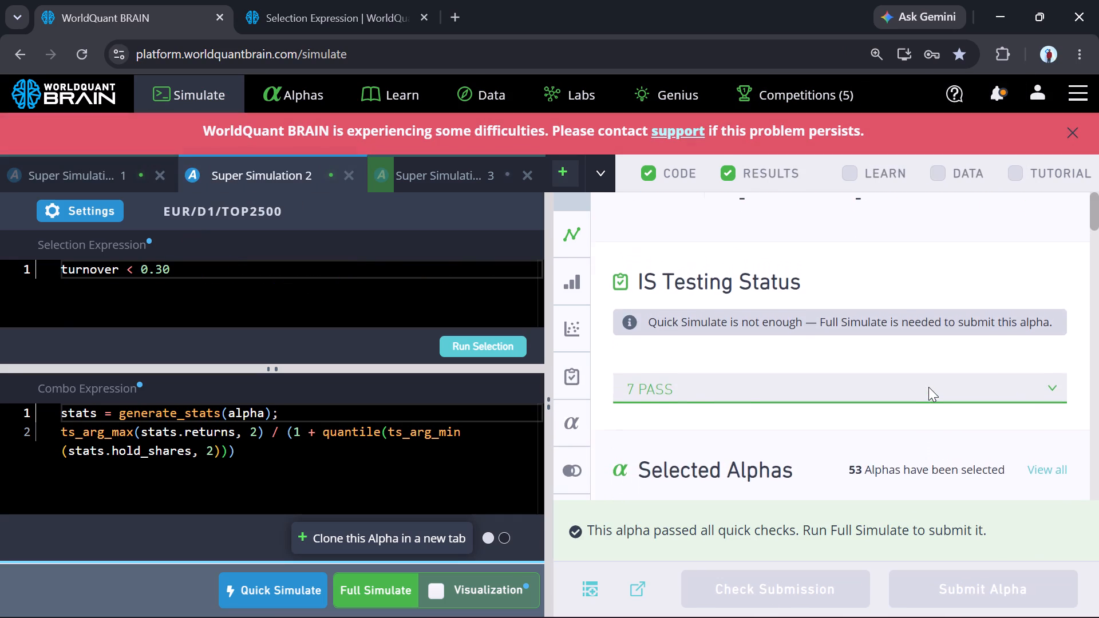
scroll(928, 387, "up", 1)
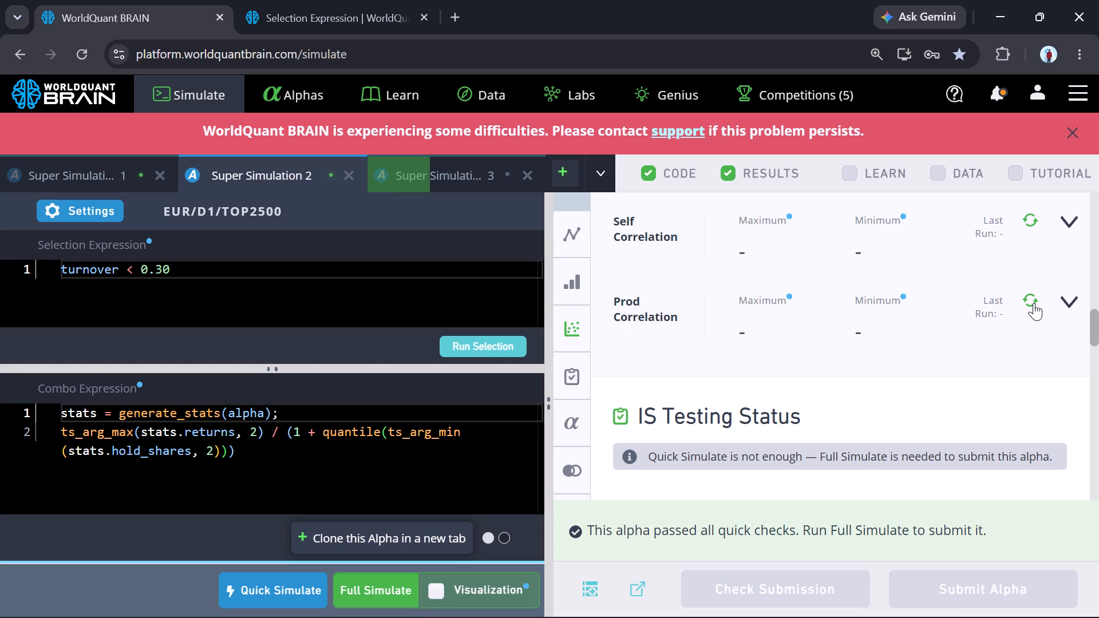
left_click(1030, 301)
scroll(900, 359, "down", 1)
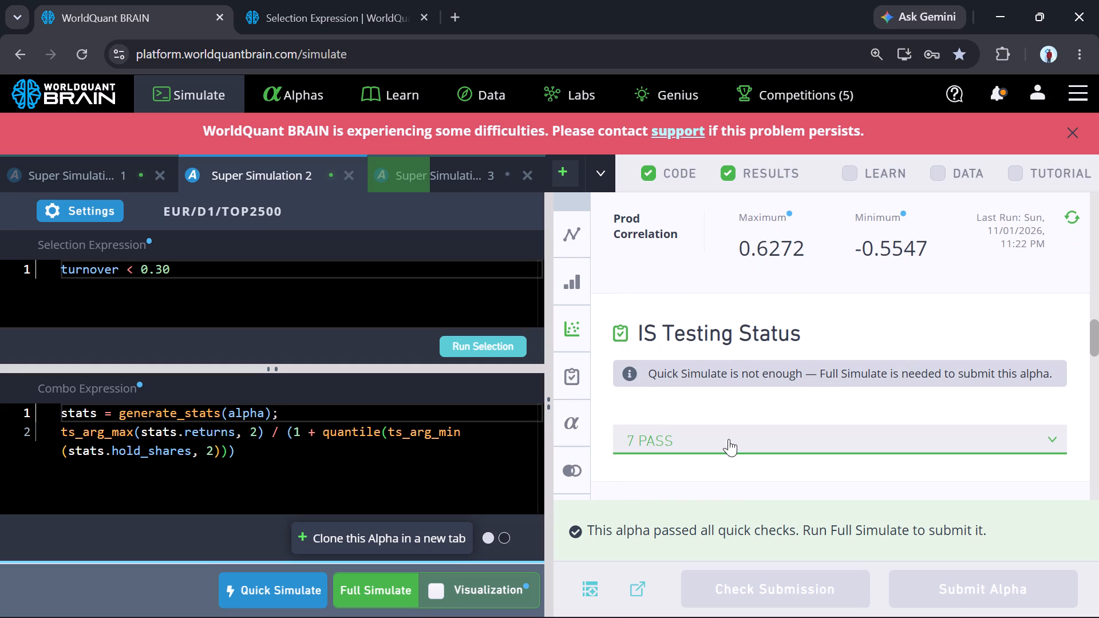
Start a Full Simulate of Super Simulation 2.
left_click(397, 594)
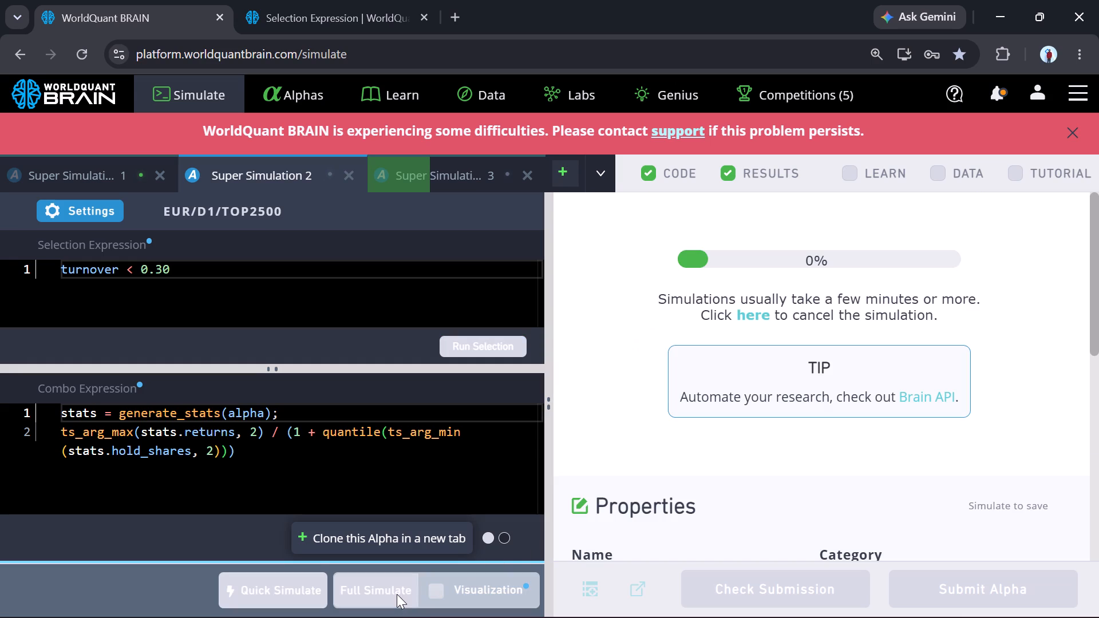
left_click(276, 306)
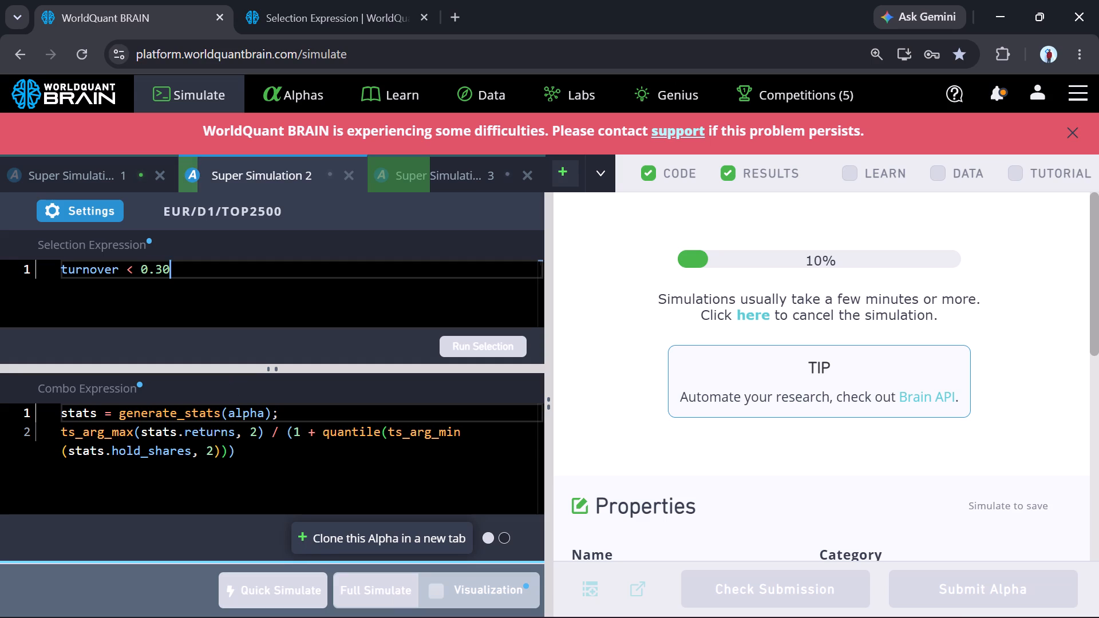
key("ctrl+a")
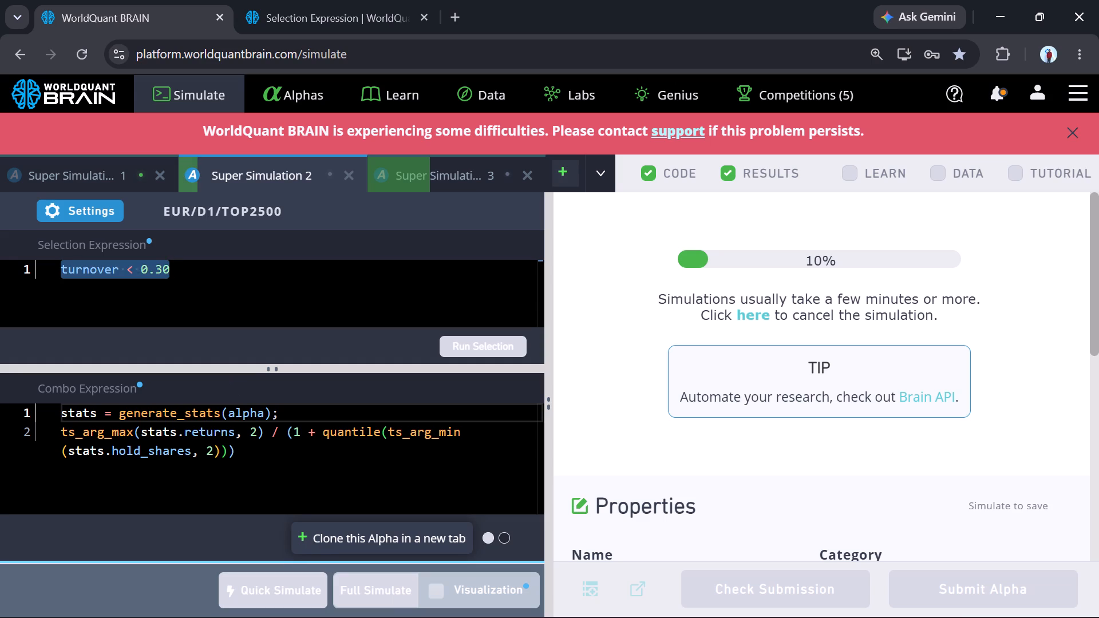
key("ctrl+c")
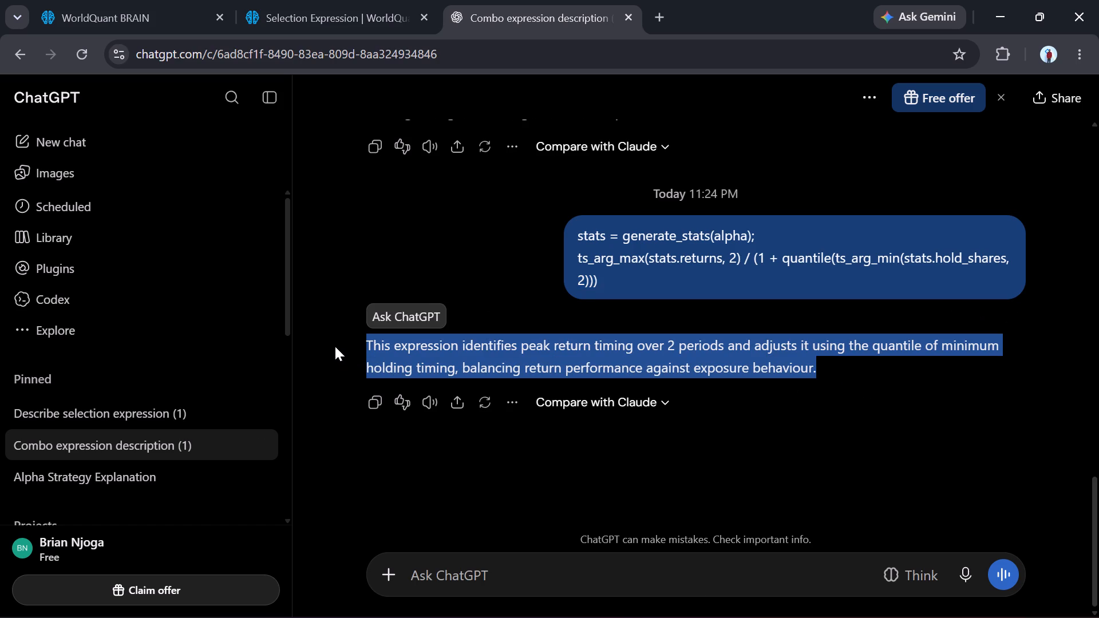
key("ctrl+c")
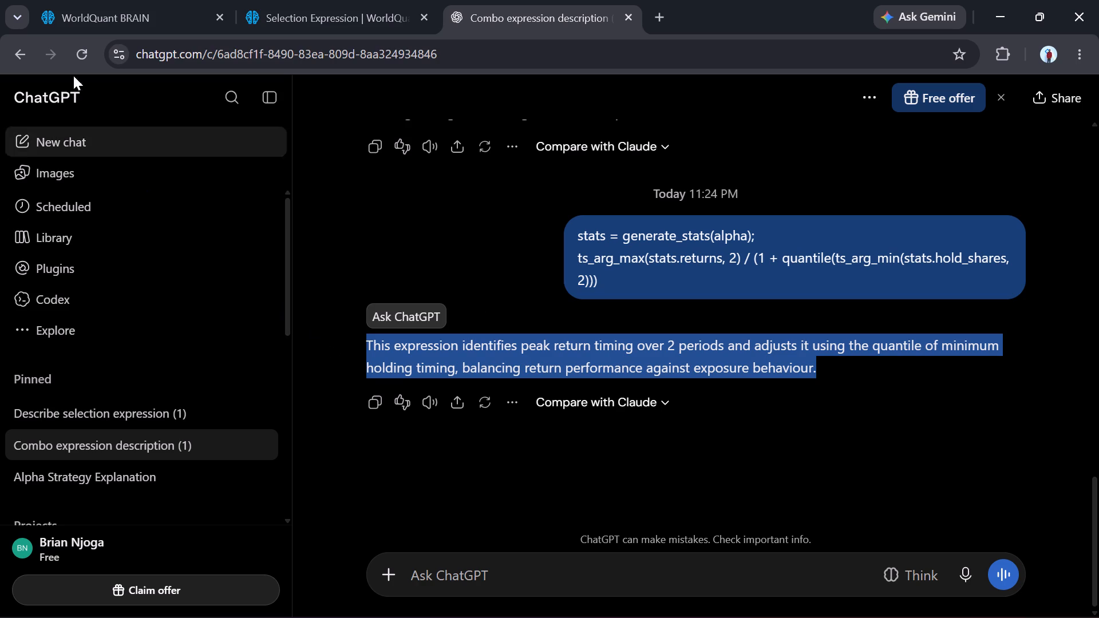
left_click(95, 0)
scroll(860, 397, "down", 3)
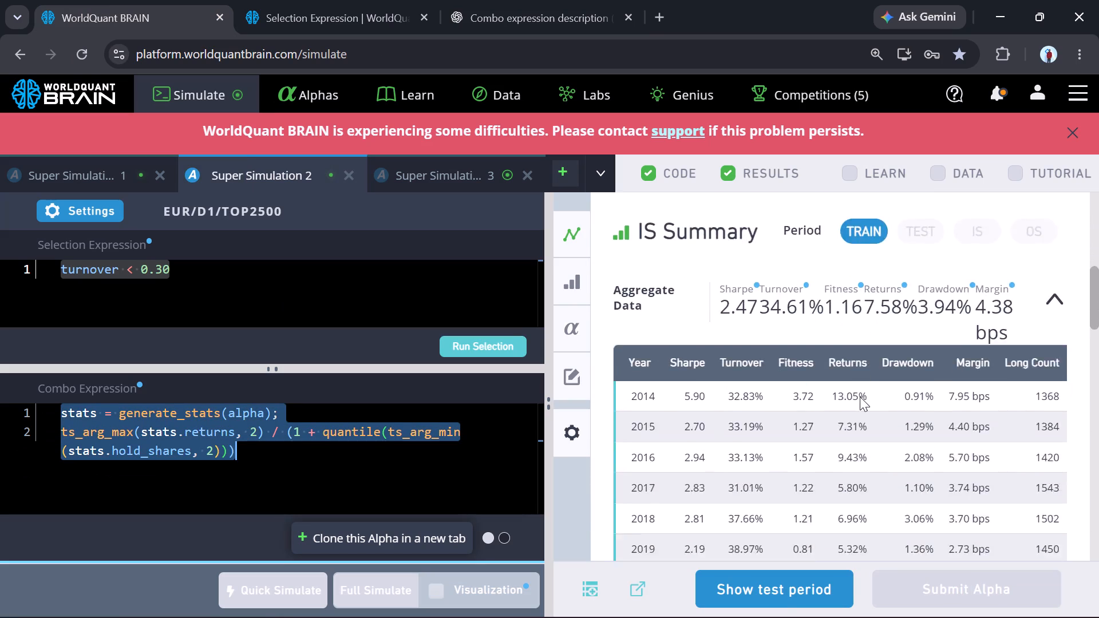
scroll(860, 397, "down", 5)
left_click(702, 470)
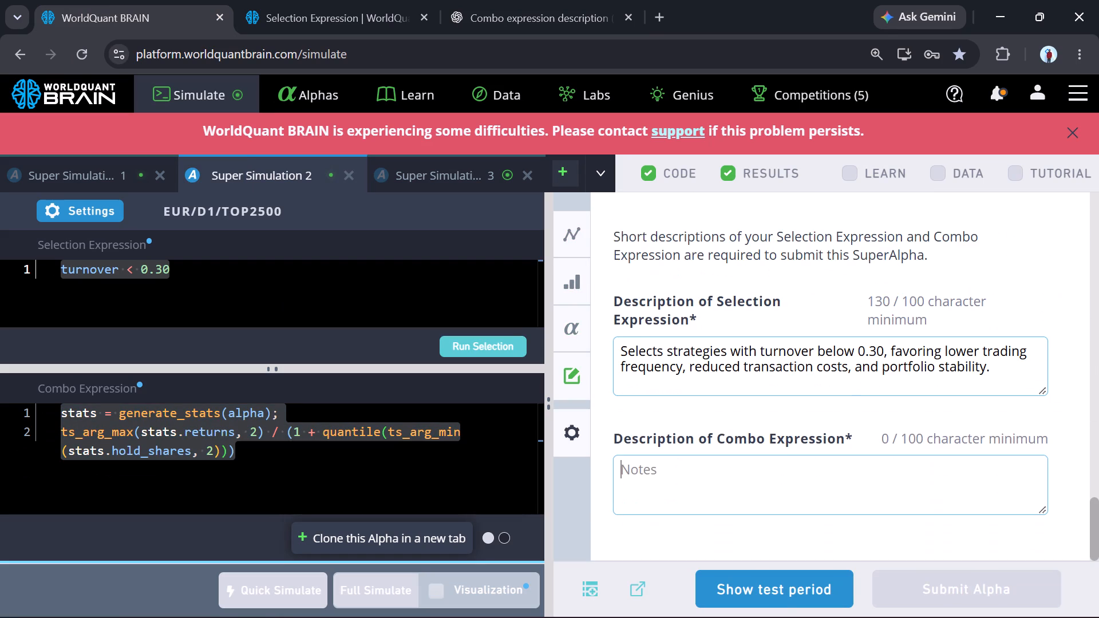
key("ctrl+v")
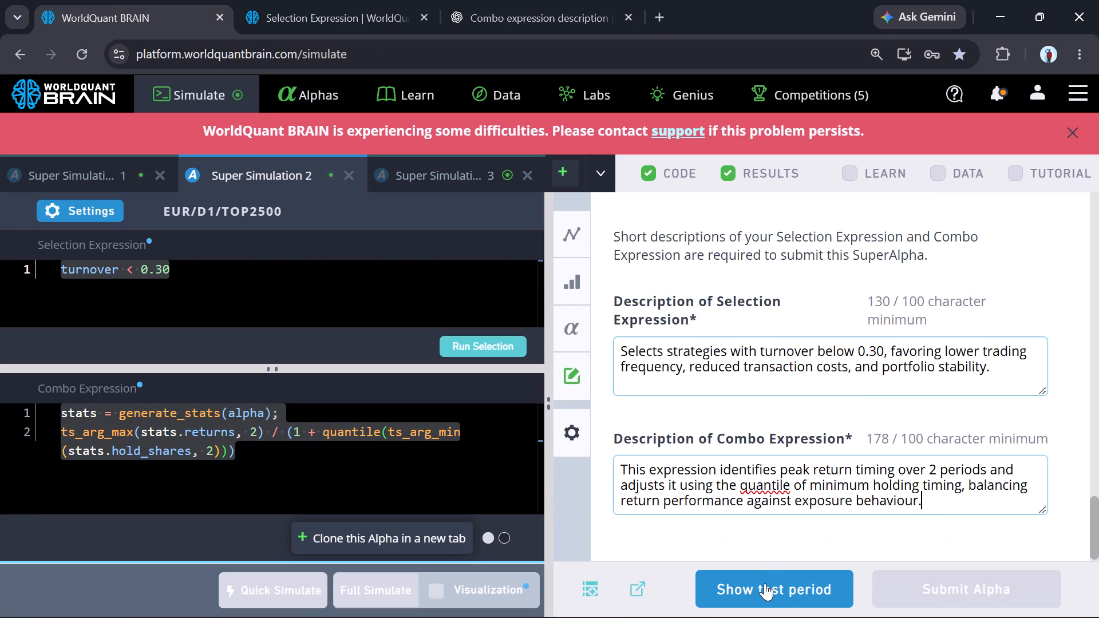
Show the test period of Super Simulation 2 and run its submission check.
left_click(765, 583)
left_click(765, 583)
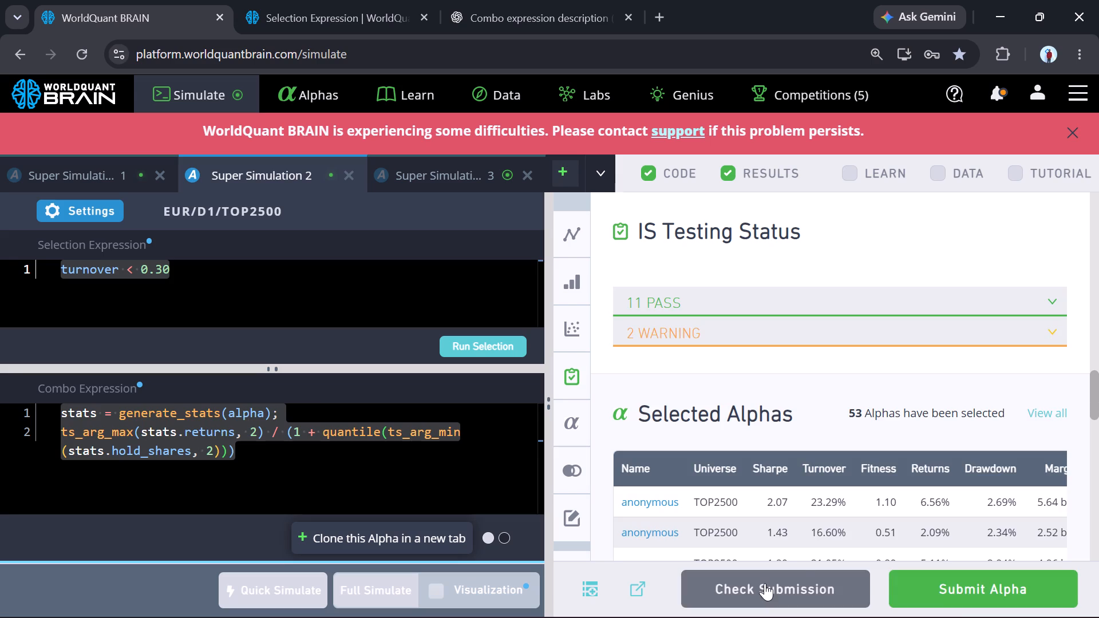
Submit the Super Simulation 2 alpha.
left_click(986, 578)
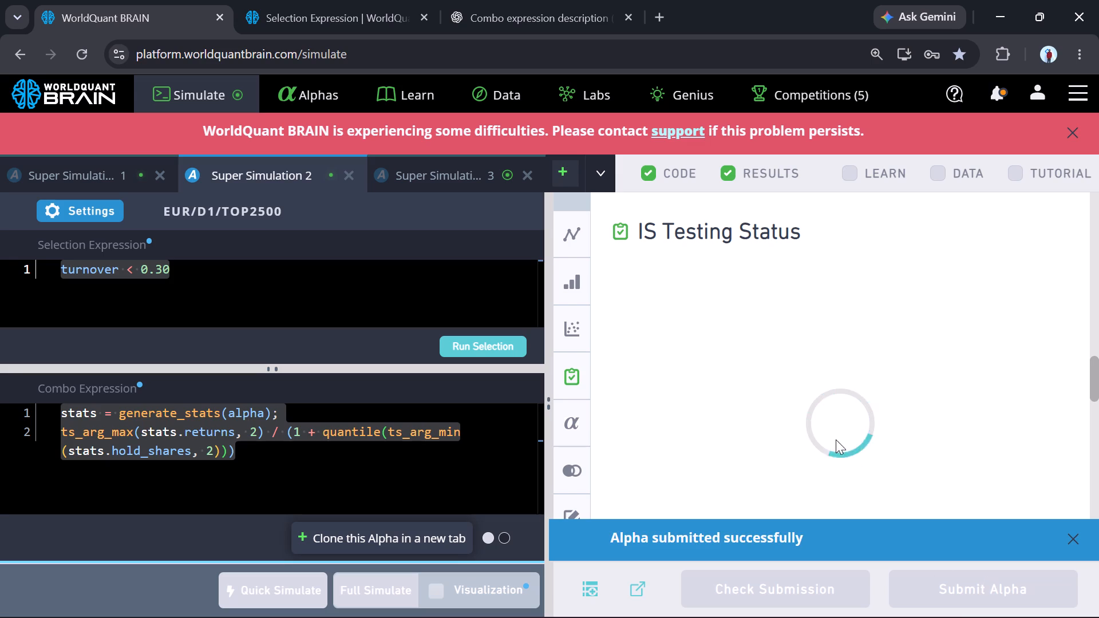
Show the test period of Super Simulation 3, run its Prod Correlation check and review the IS Summary and correlation.
left_click(457, 171)
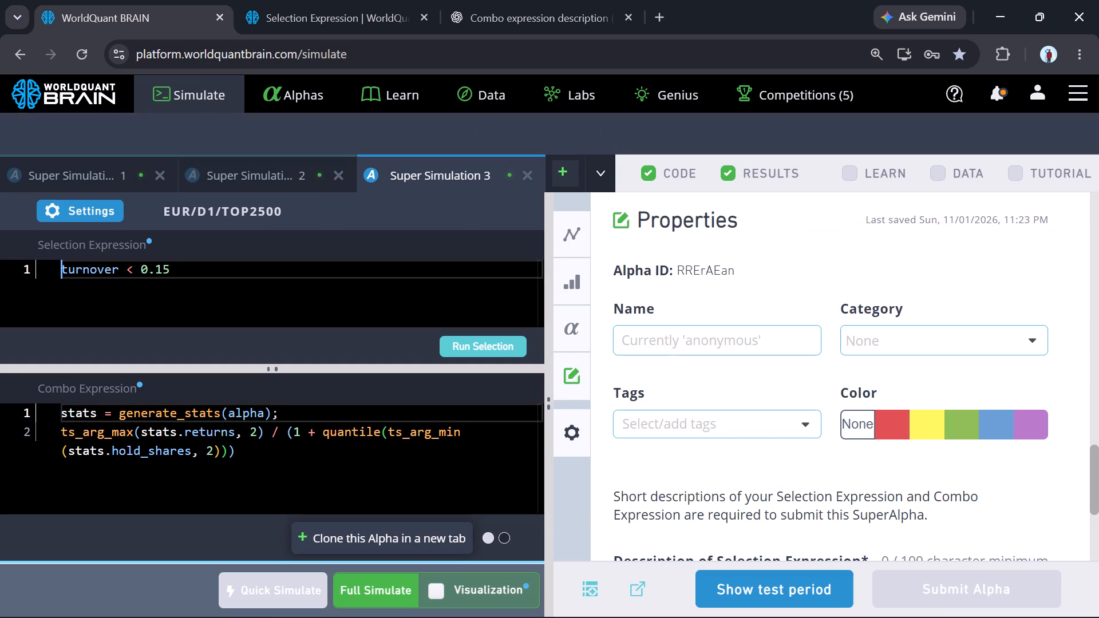
left_click(766, 576)
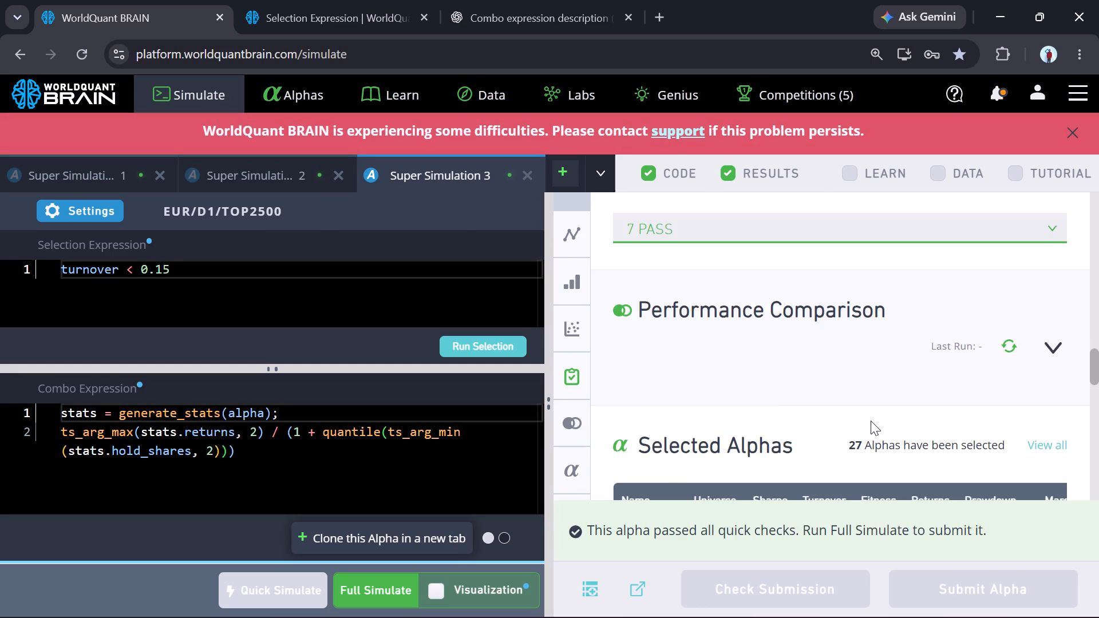
scroll(871, 421, "up", 1)
scroll(936, 347, "up", 4)
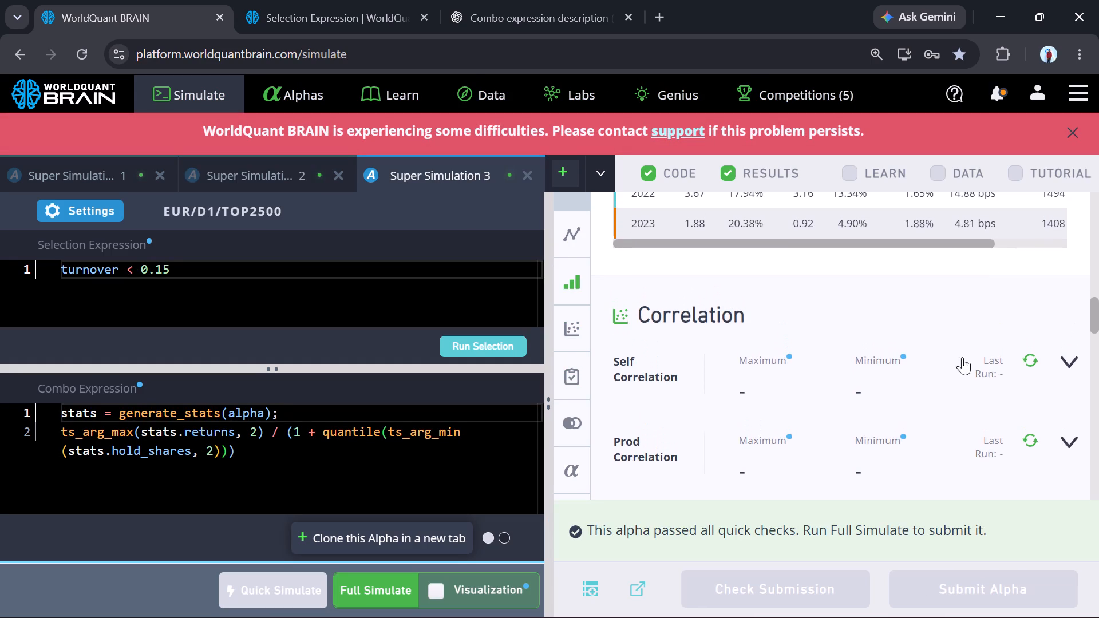
left_click(1031, 441)
scroll(778, 324, "up", 3)
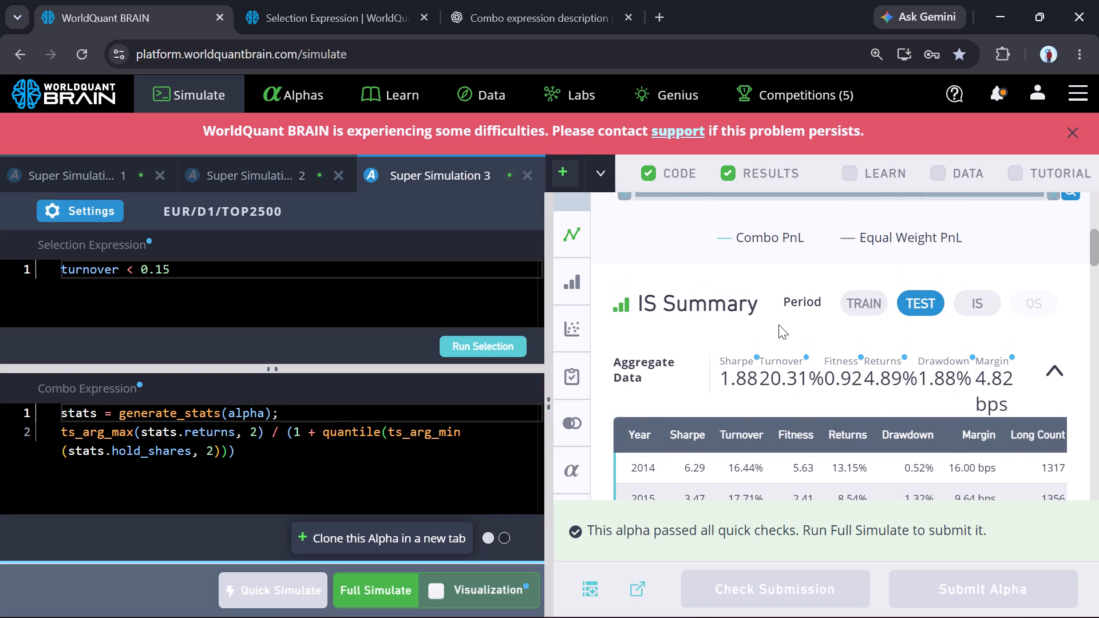
scroll(778, 324, "down", 6)
scroll(778, 324, "up", 2)
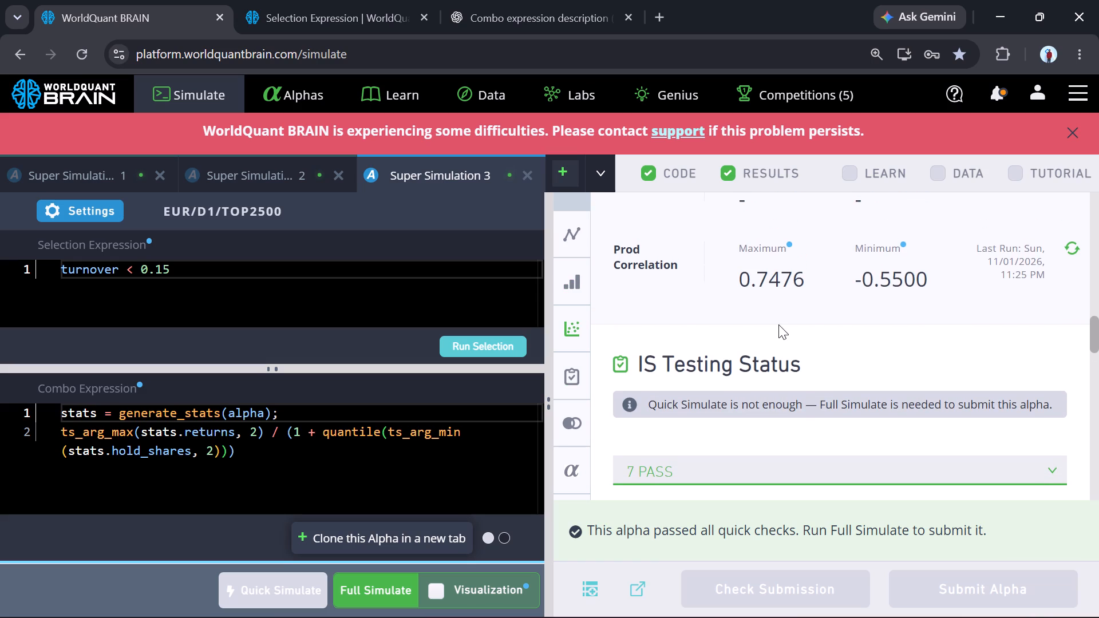
Change Super Simulation 3's selection expression to "turnover < 0.45" and run the selection.
left_click(189, 280)
key("BackSpace")
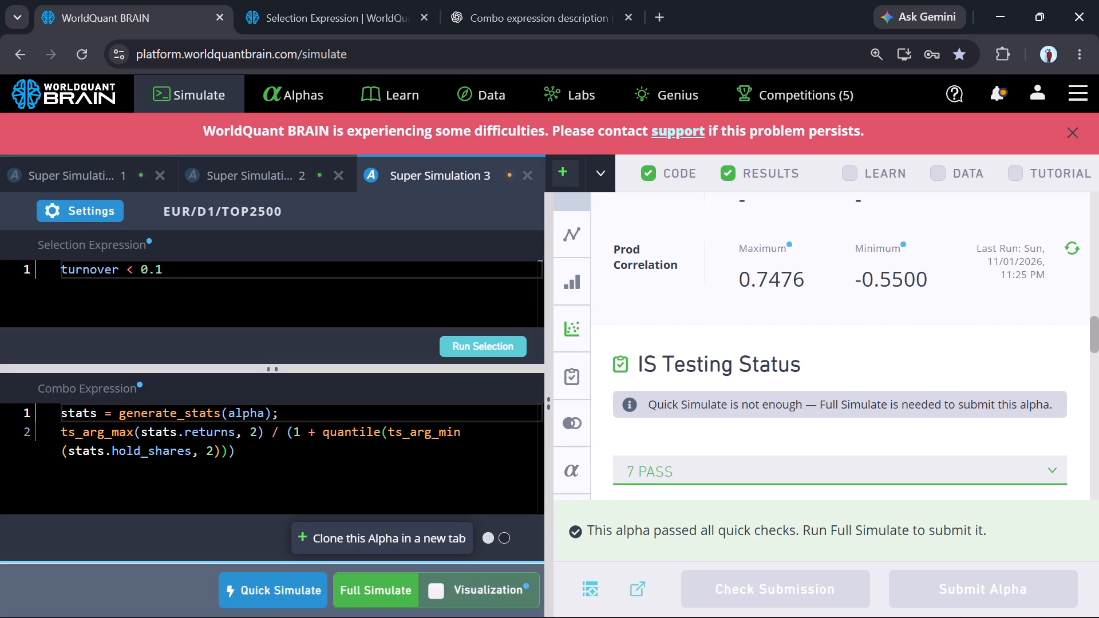
key("BackSpace")
type("45")
left_click(495, 351)
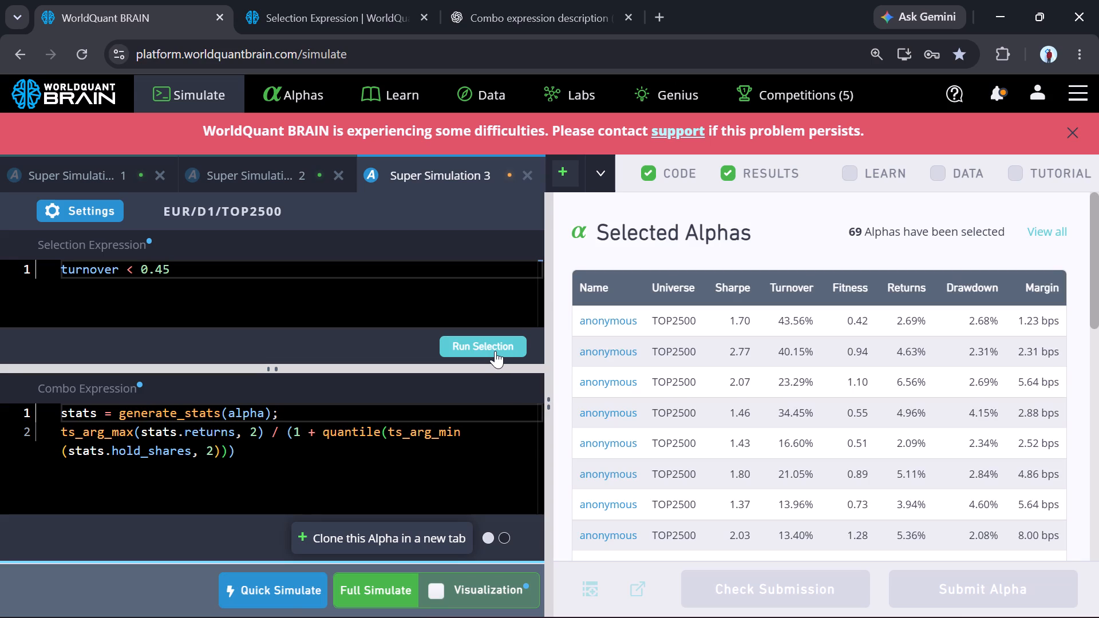
Start a Quick Simulate of Super Simulation 3.
left_click(282, 593)
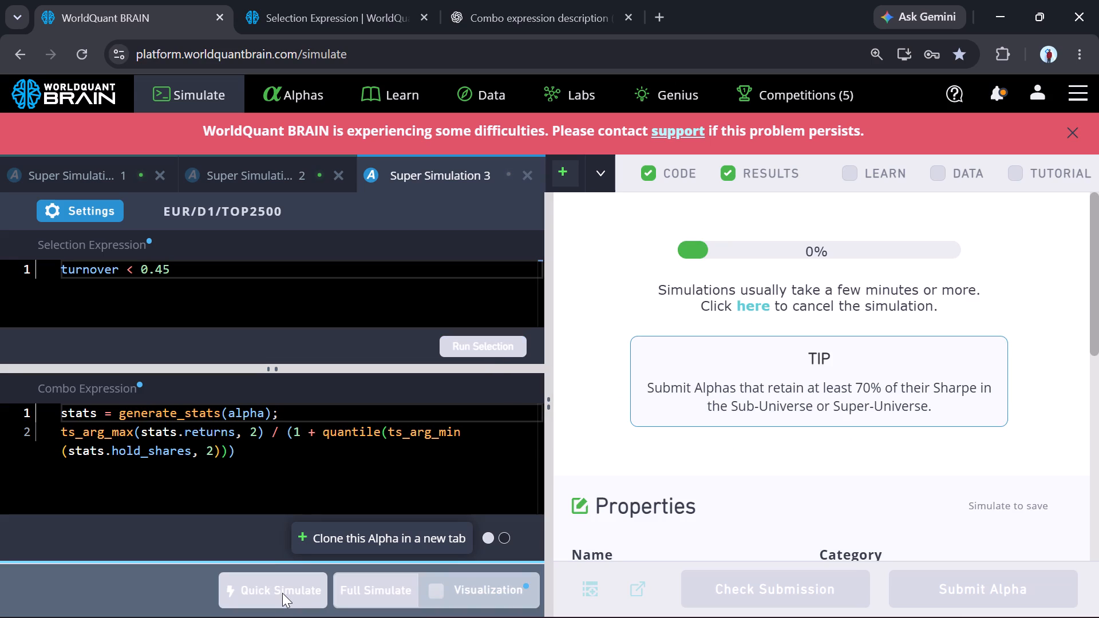
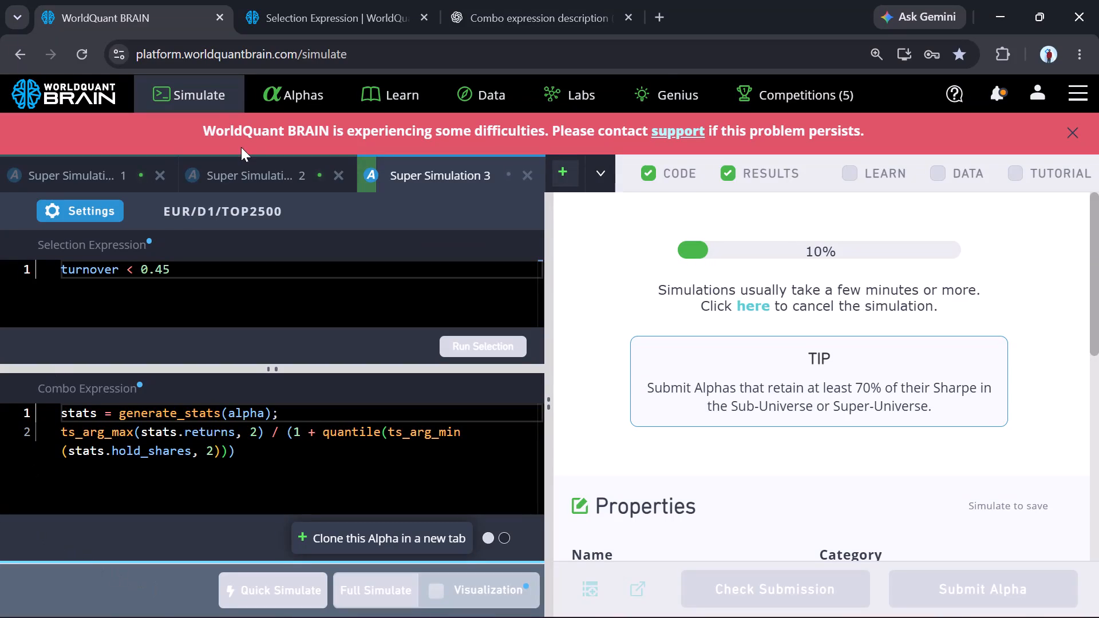
Check the submitted Super Simulation 2 alpha's results, from the PnL chart down to the OS Summary and its yearly table.
left_click(240, 167)
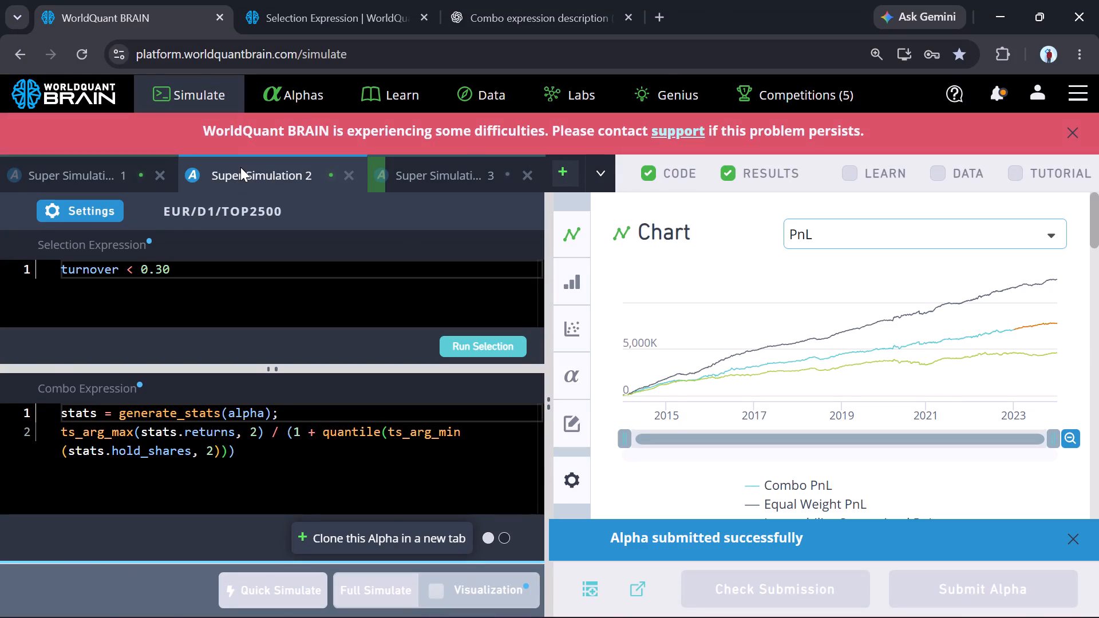
scroll(685, 363, "down", 3)
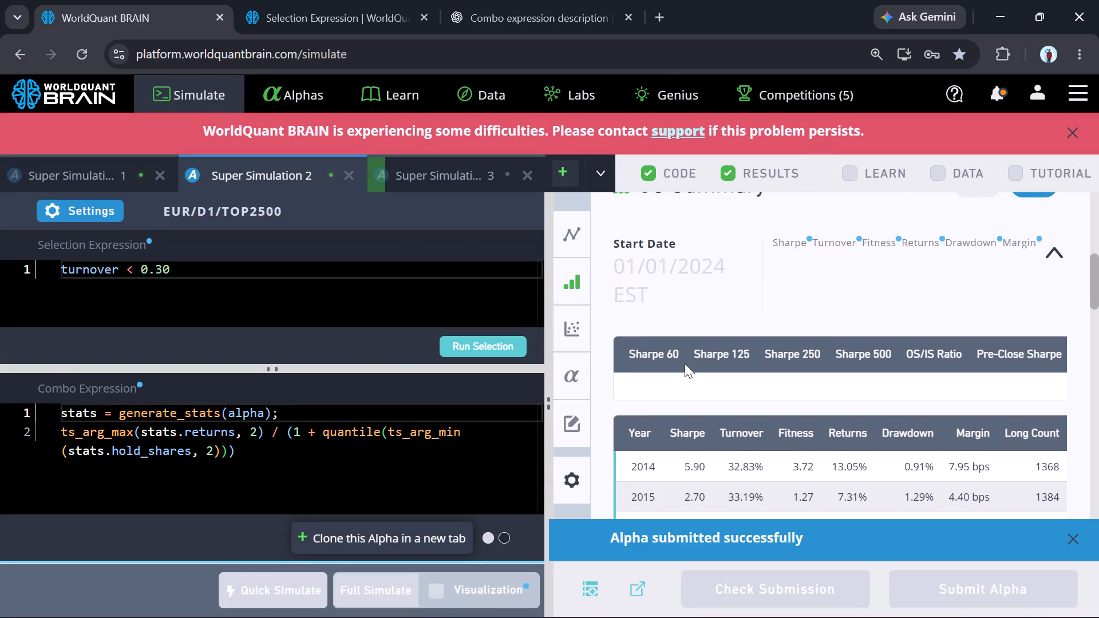